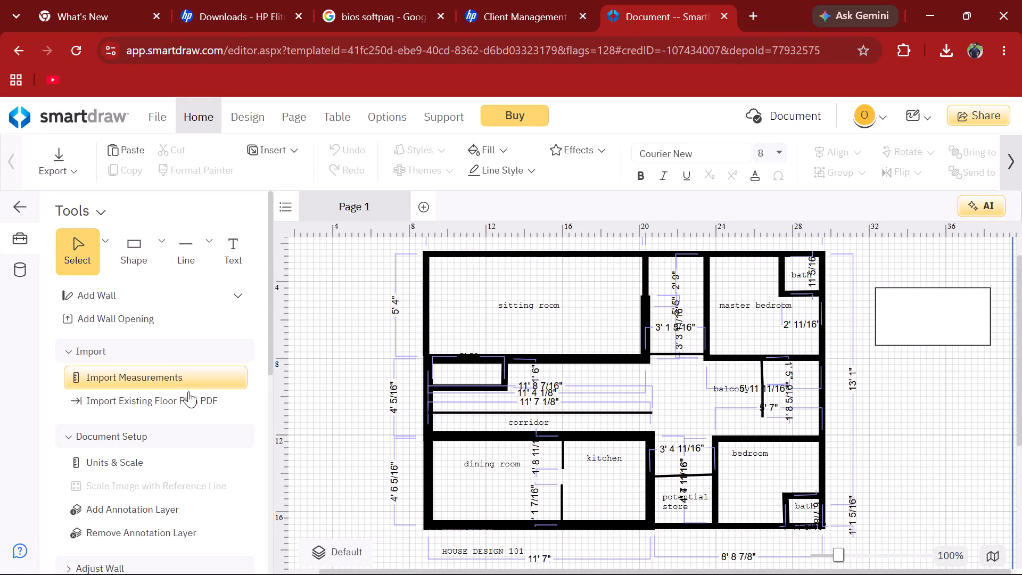
Browse the symbol library from the room outlines through the doors to the countertops, and review the floor plan's rooms.
scroll(189, 393, "down", 3)
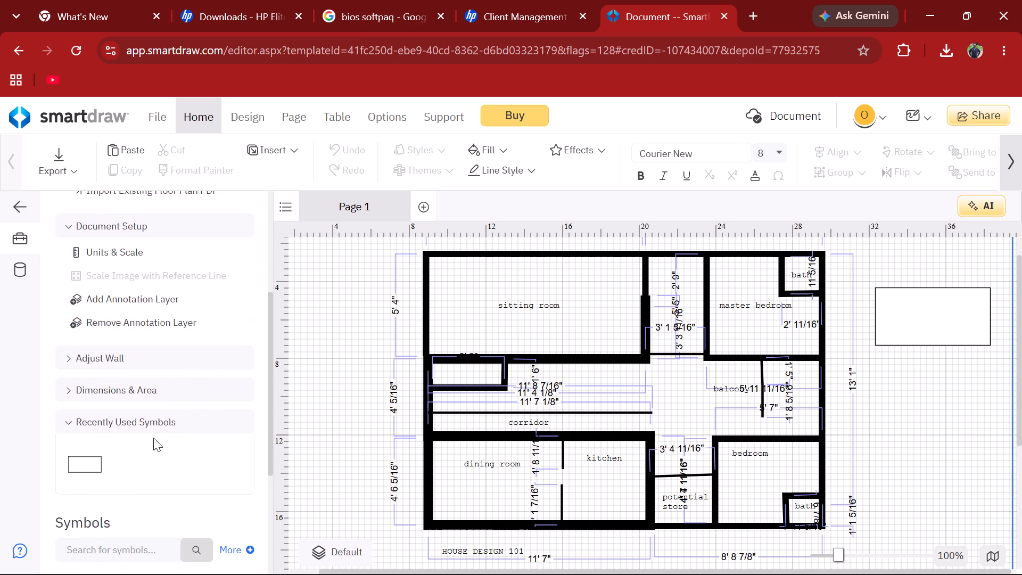
scroll(153, 438, "down", 5)
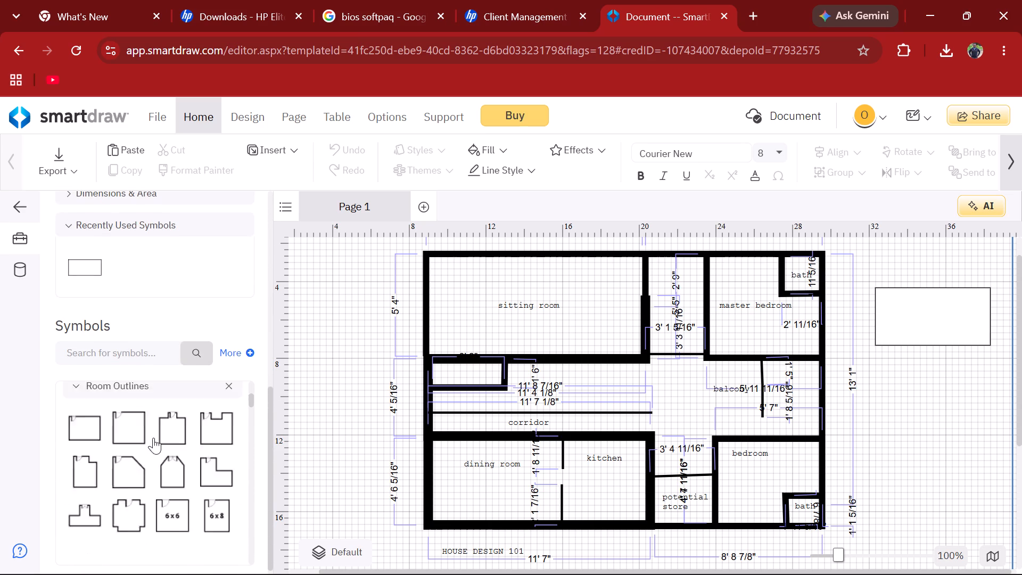
scroll(153, 438, "down", 3)
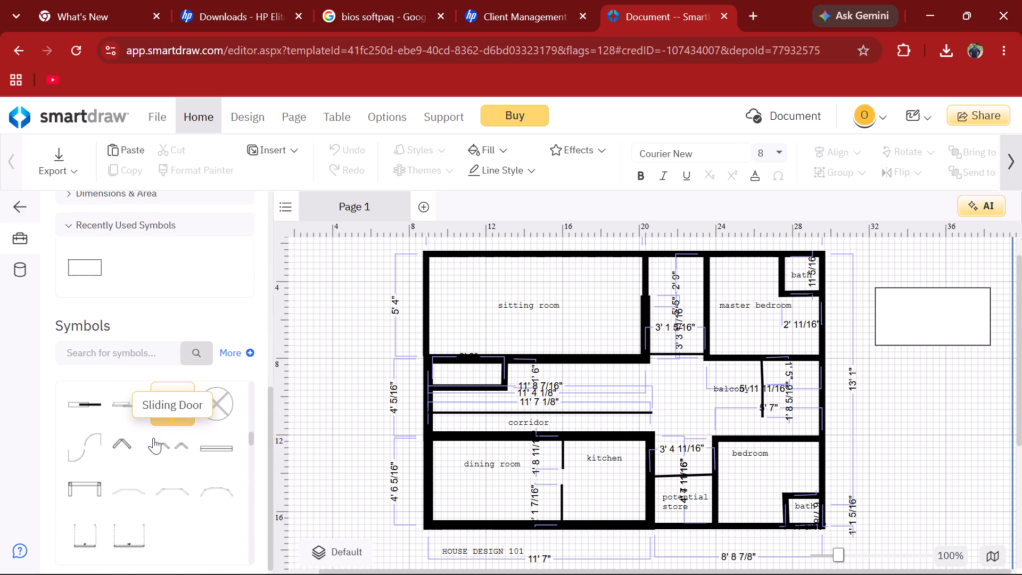
scroll(153, 438, "down", 2)
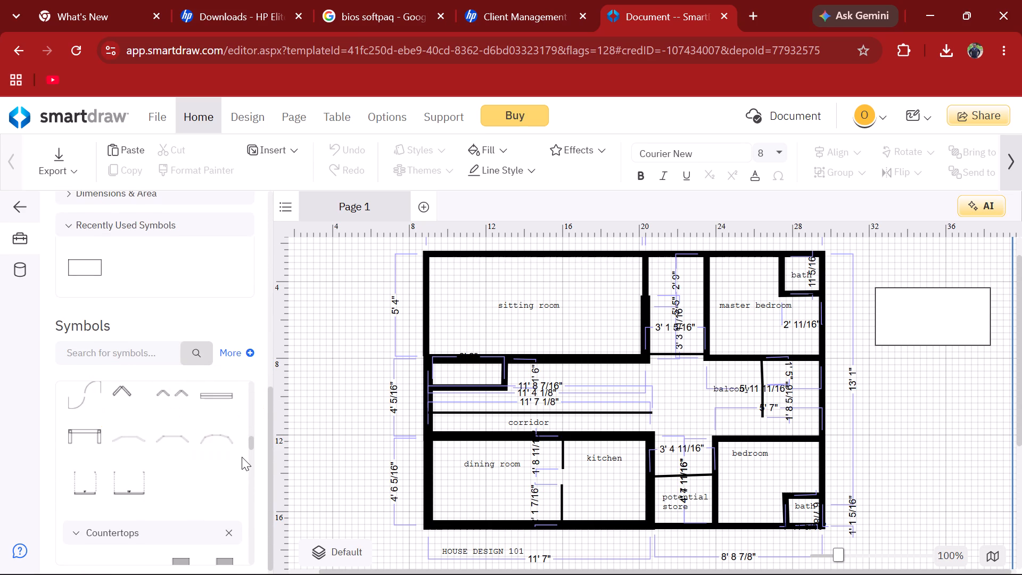
scroll(242, 457, "down", 1)
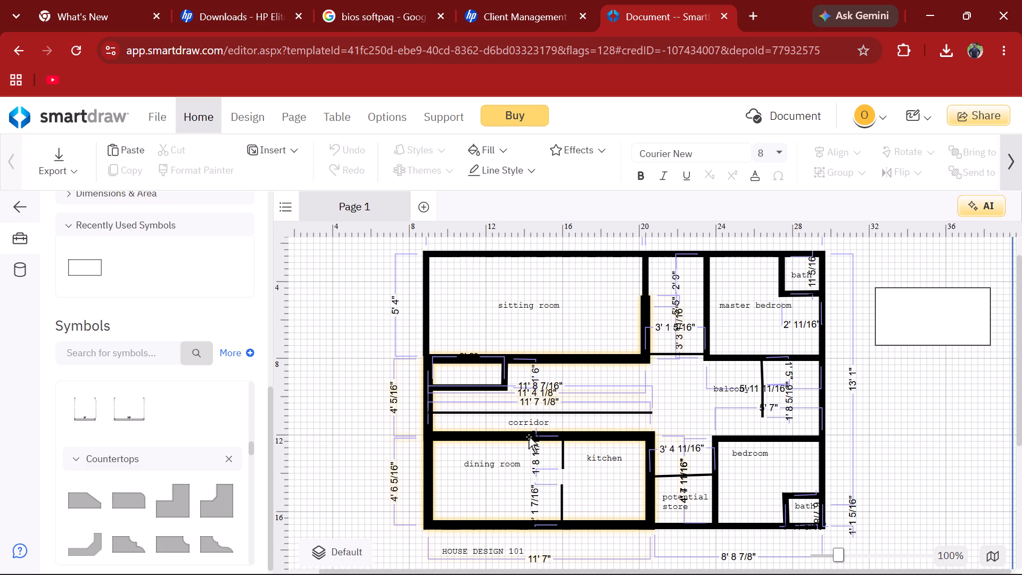
scroll(205, 450, "down", 1)
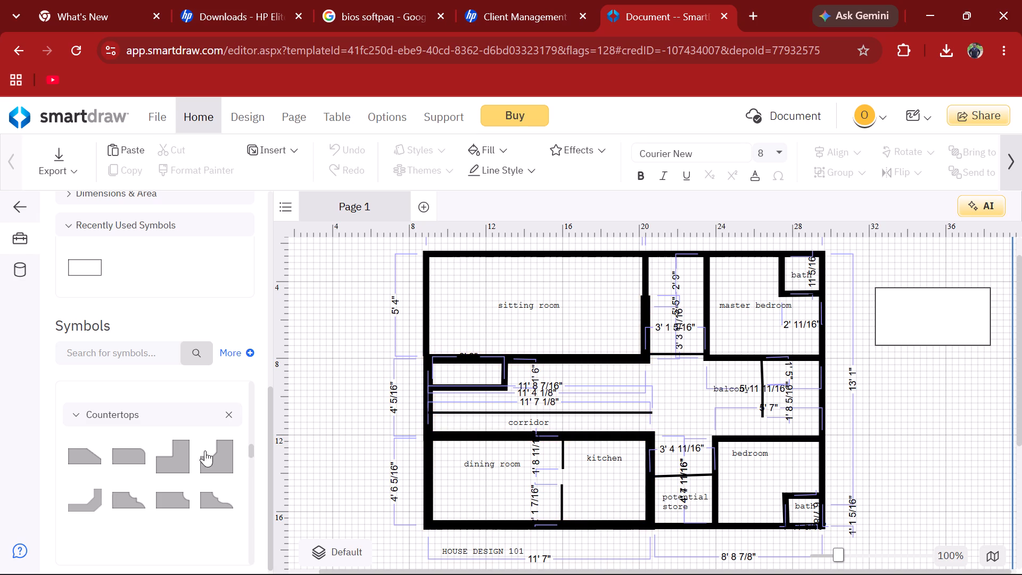
scroll(205, 450, "down", 1)
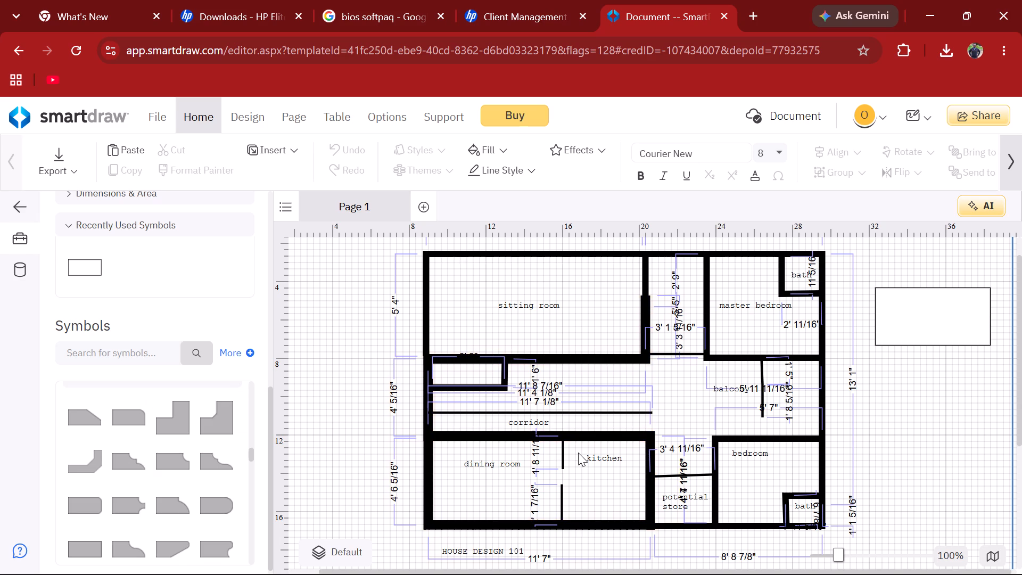
scroll(578, 453, "left", 1)
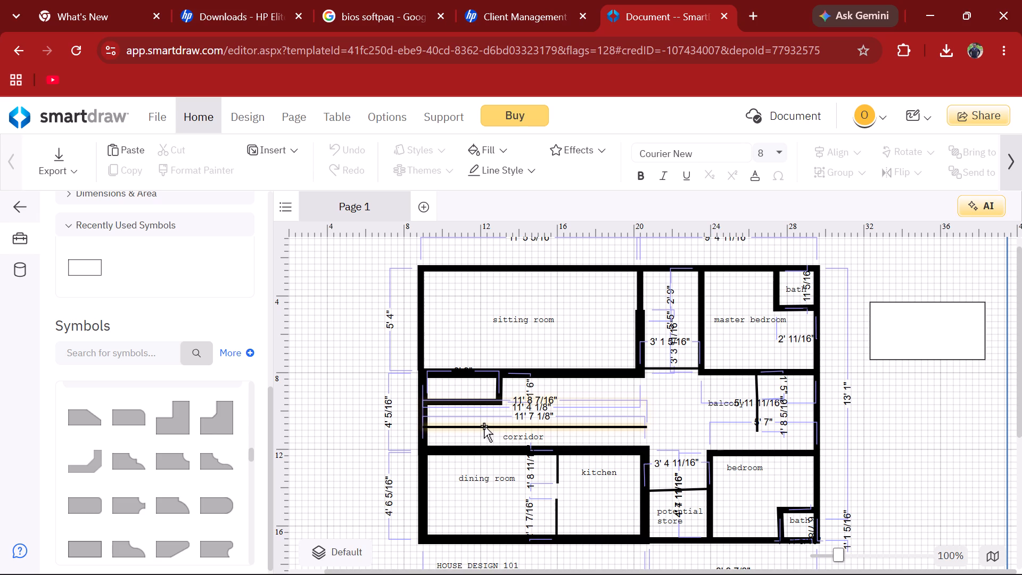
scroll(484, 426, "down", 1)
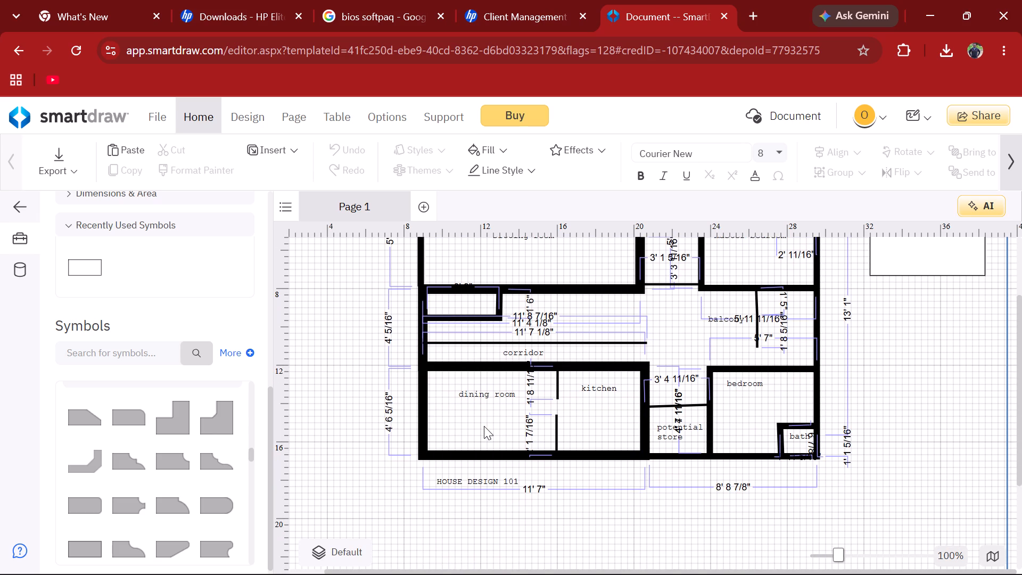
scroll(484, 426, "down", 1)
Place a Bullnose Counter symbol in the kitchen, against the wall it shares with the corridor.
scroll(245, 390, "up", 1)
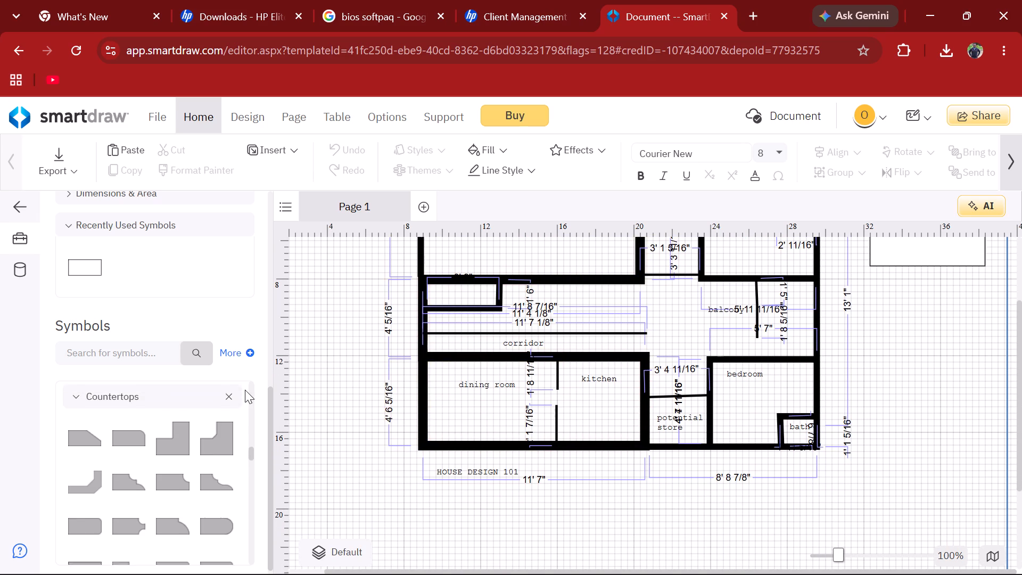
scroll(245, 390, "up", 2)
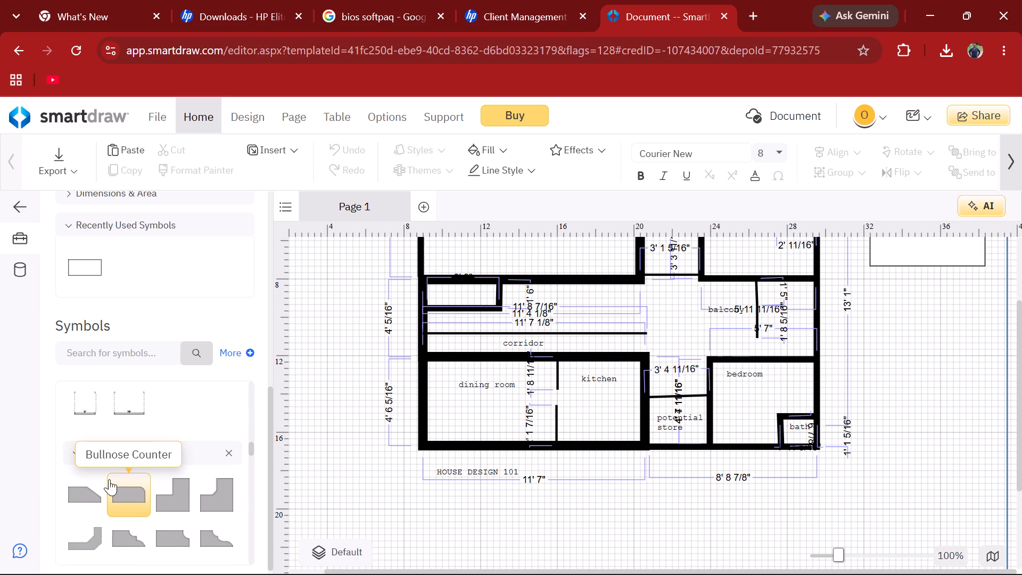
scroll(411, 372, "up", 2)
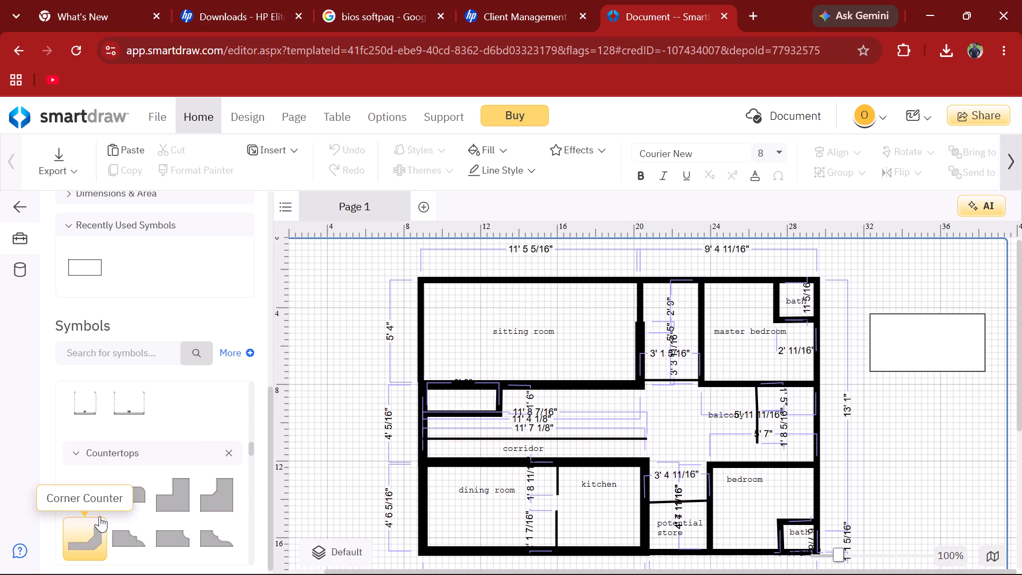
left_click_drag(125, 500, 440, 484)
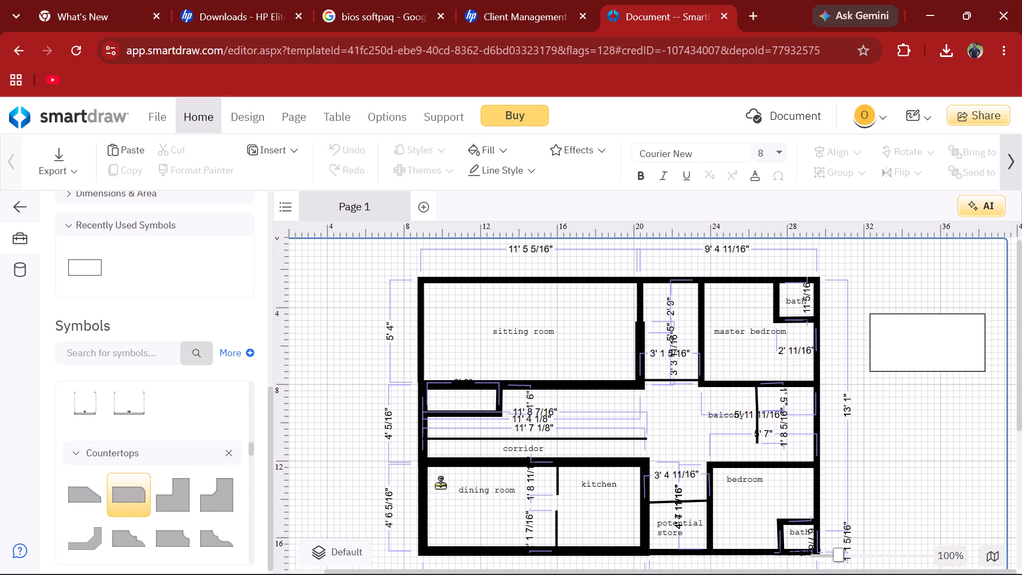
left_click_drag(440, 484, 601, 484)
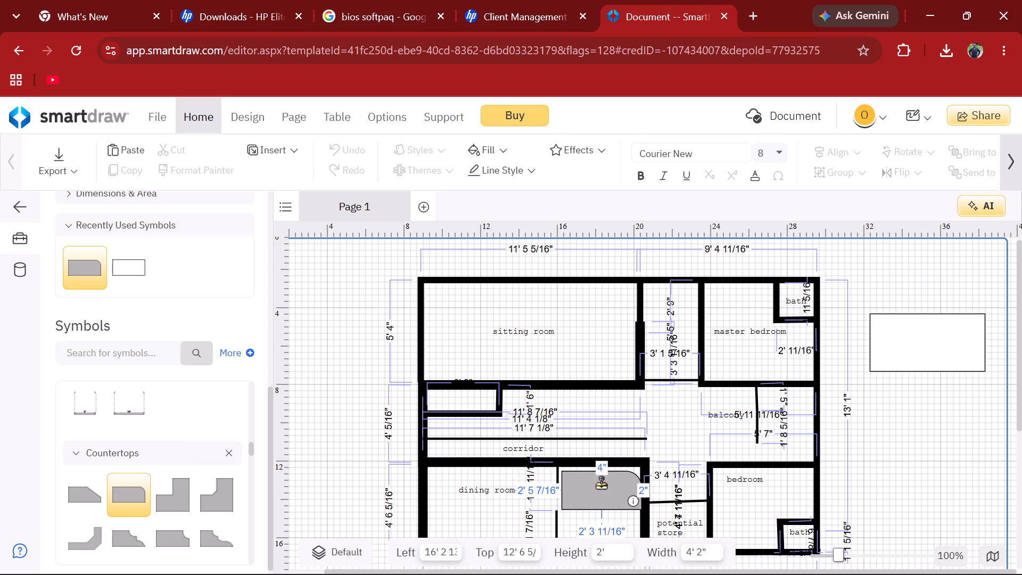
left_click_drag(601, 484, 598, 482)
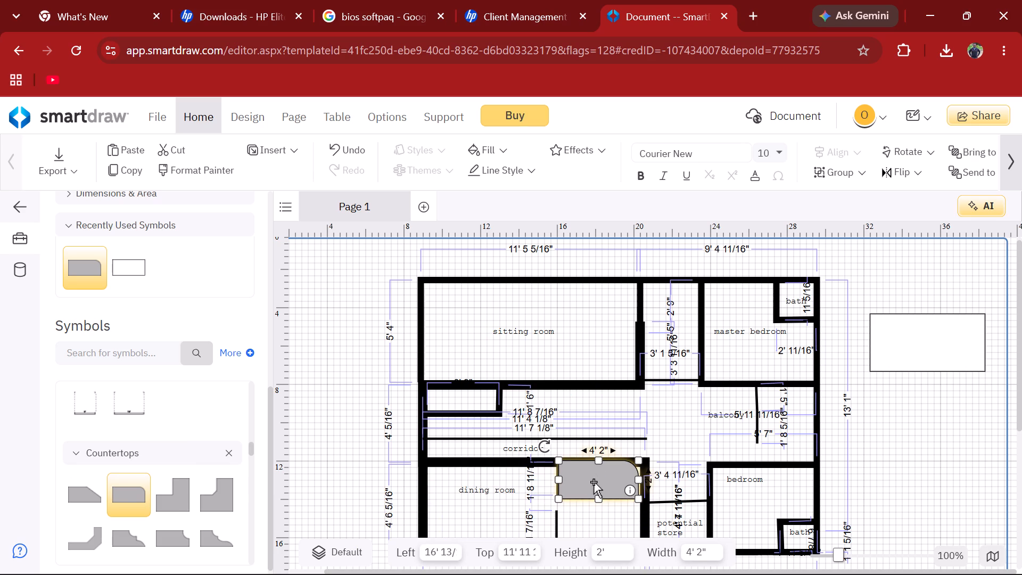
Resize the kitchen counter to about 4' 1 11/16" wide and 1' 4 13/16" high, fitting it against the kitchen's upper wall.
left_click(556, 459)
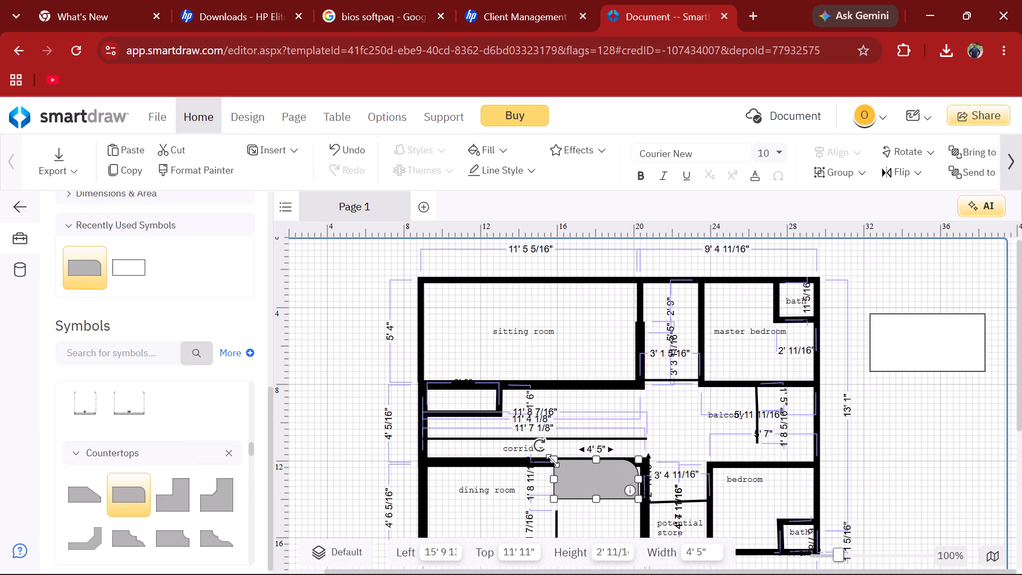
left_click_drag(553, 461, 561, 468)
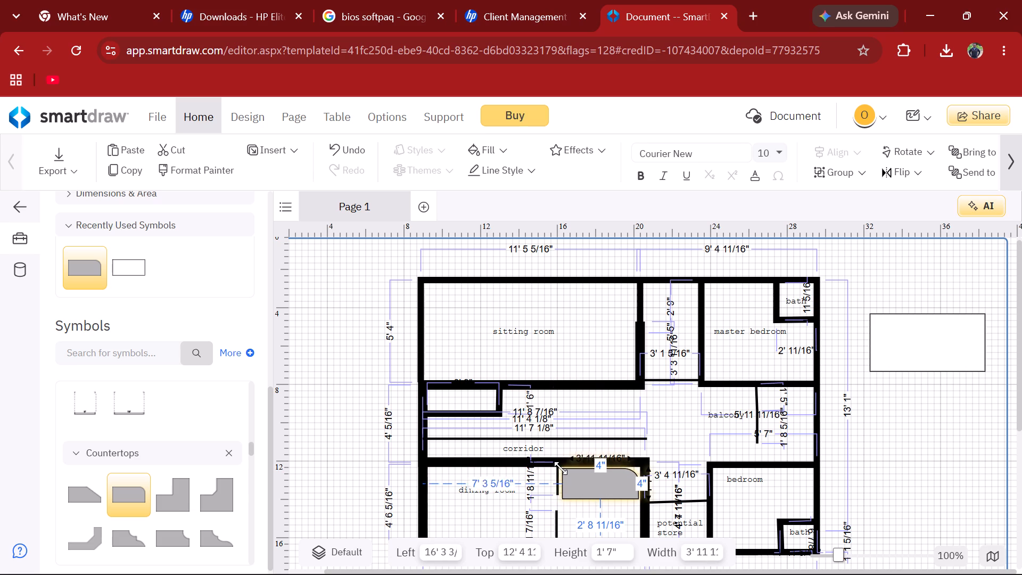
left_click_drag(561, 468, 559, 468)
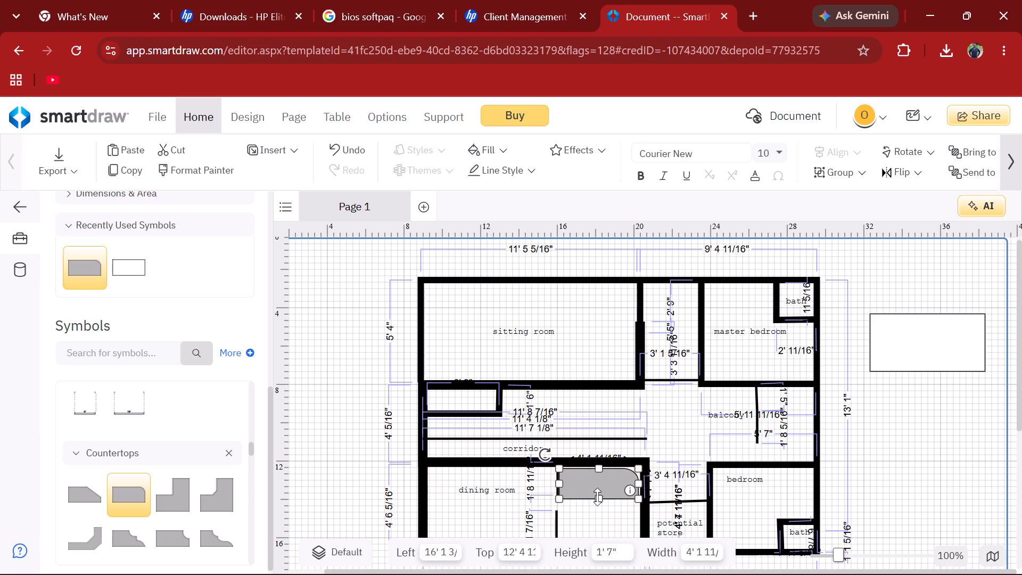
left_click_drag(597, 497, 596, 492)
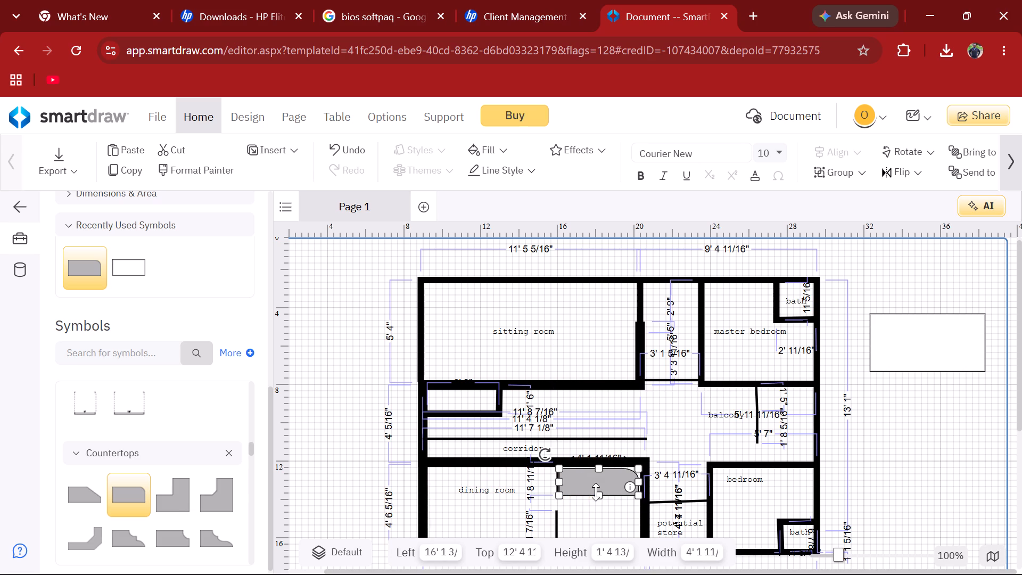
left_click(599, 474)
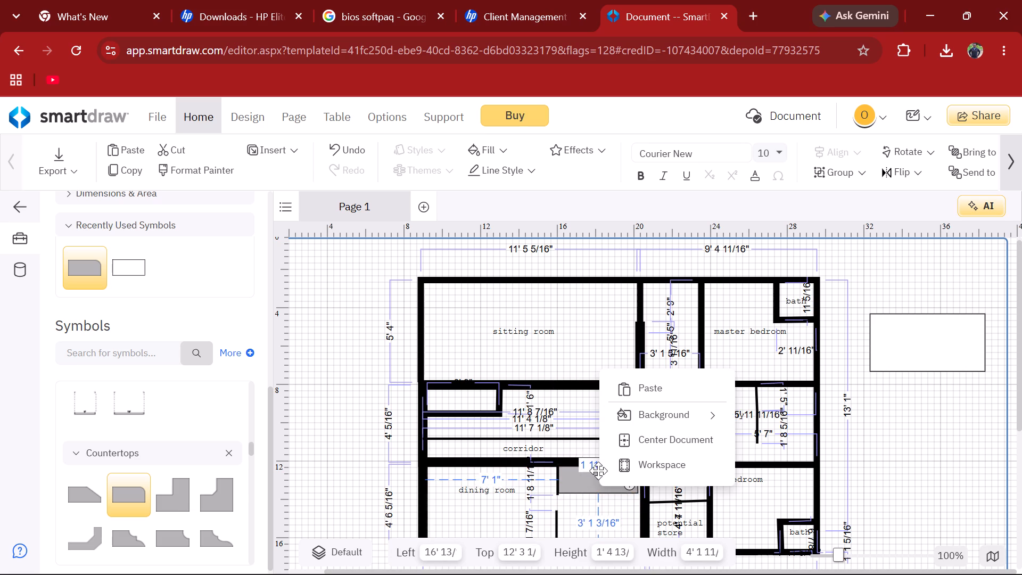
scroll(593, 496, "down", 1)
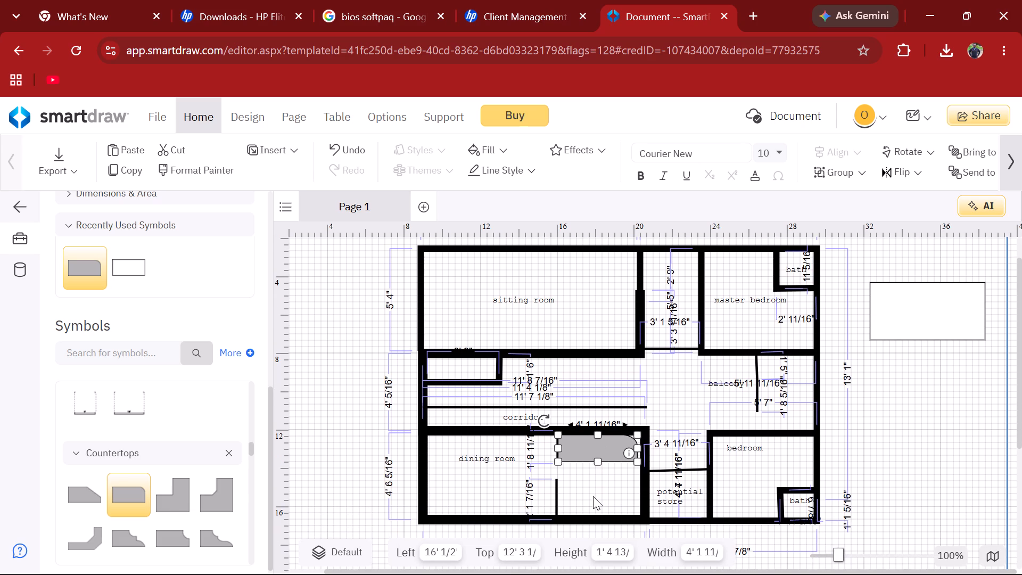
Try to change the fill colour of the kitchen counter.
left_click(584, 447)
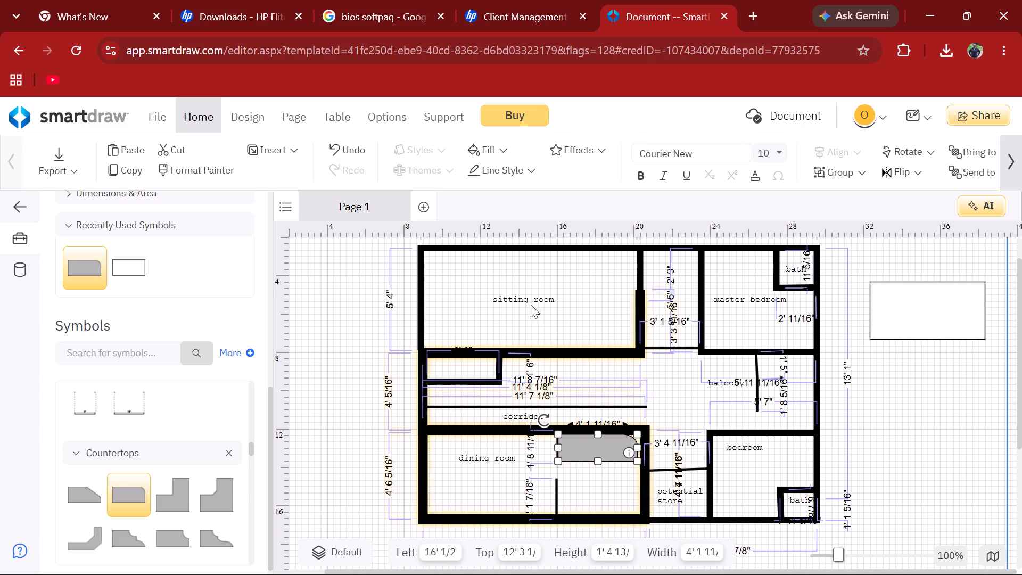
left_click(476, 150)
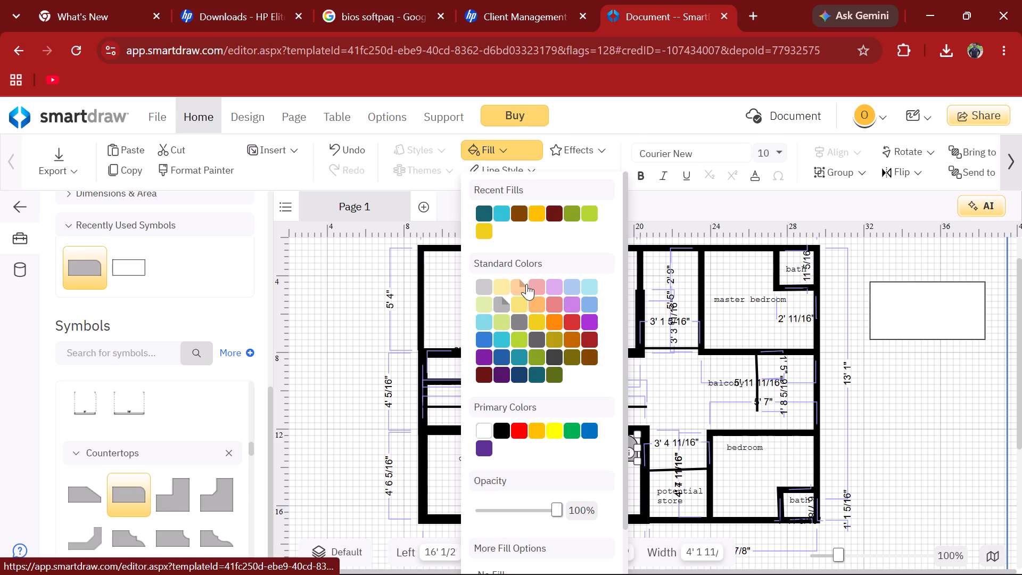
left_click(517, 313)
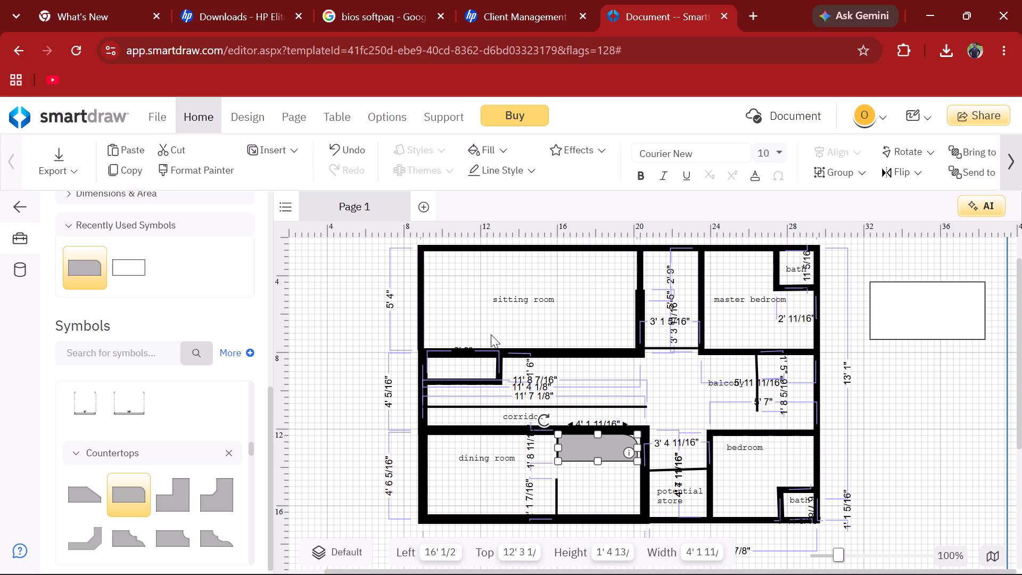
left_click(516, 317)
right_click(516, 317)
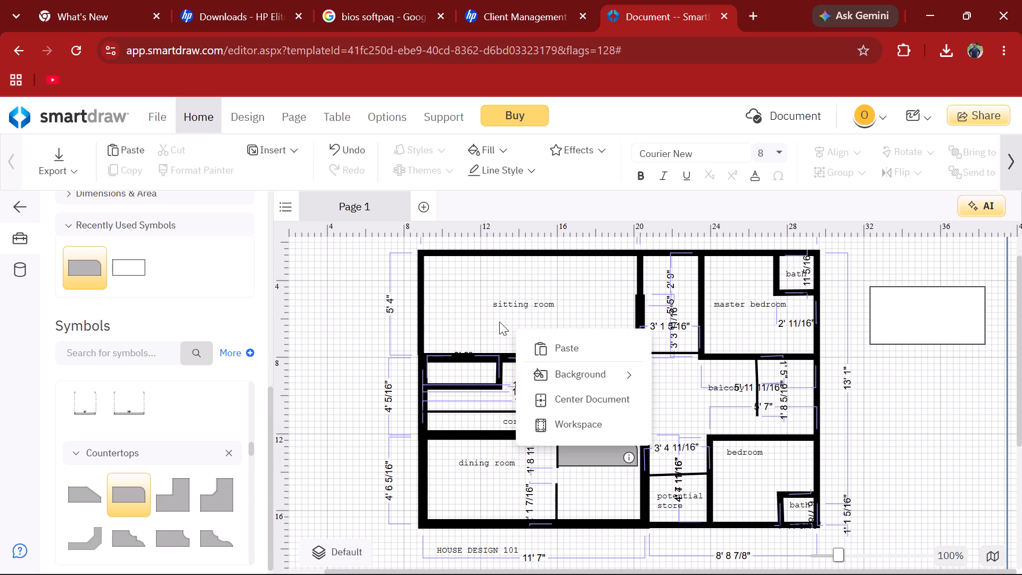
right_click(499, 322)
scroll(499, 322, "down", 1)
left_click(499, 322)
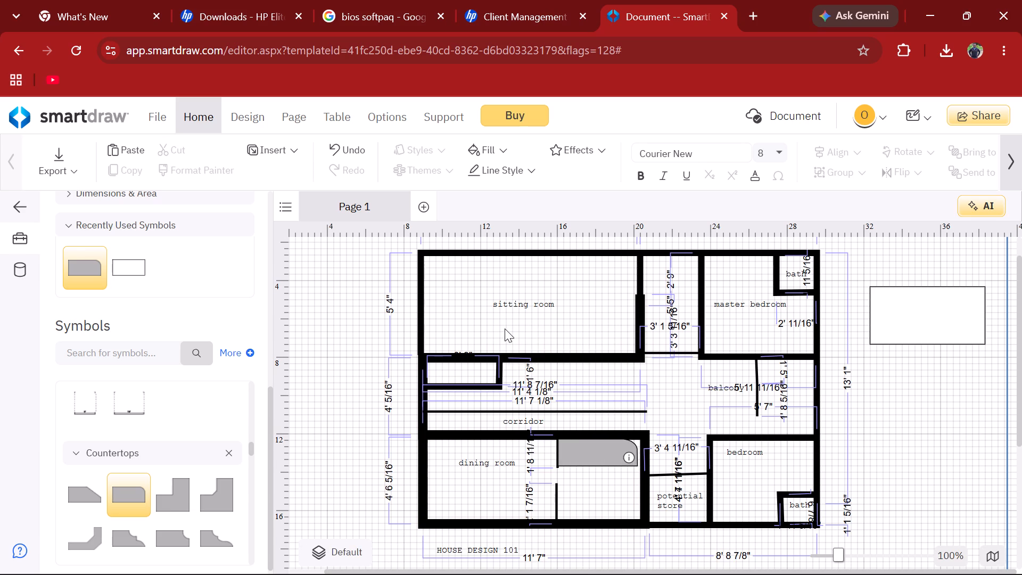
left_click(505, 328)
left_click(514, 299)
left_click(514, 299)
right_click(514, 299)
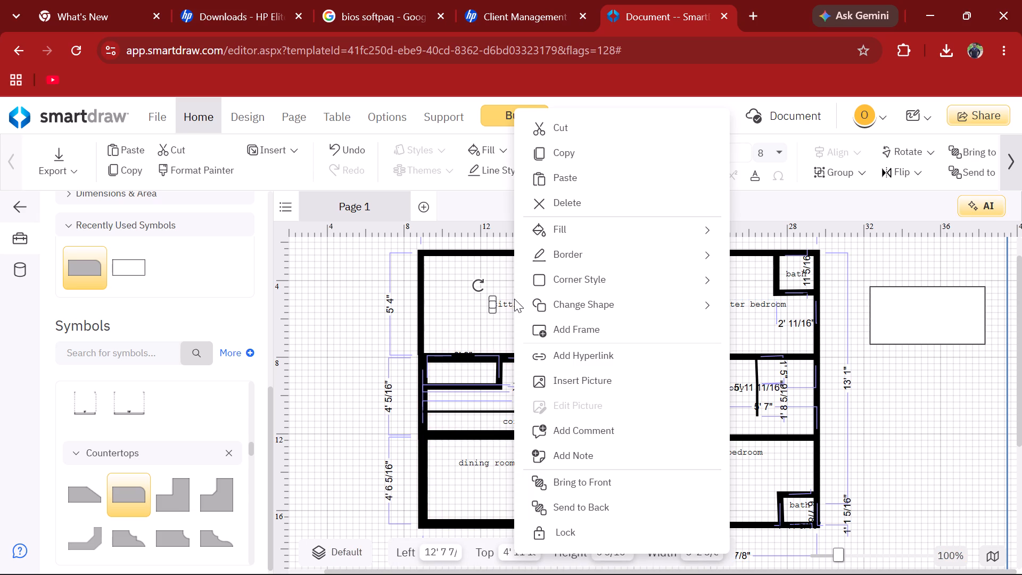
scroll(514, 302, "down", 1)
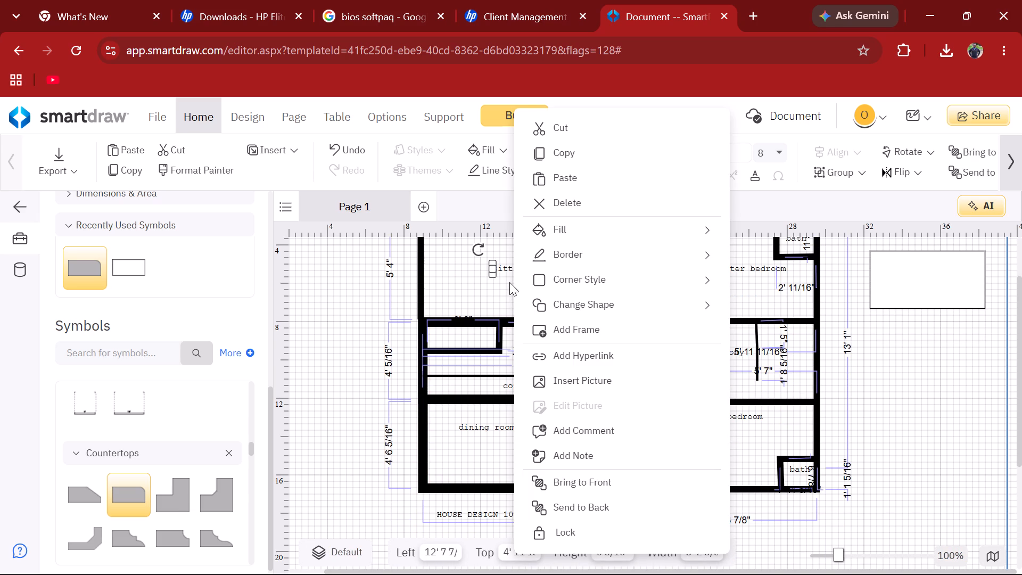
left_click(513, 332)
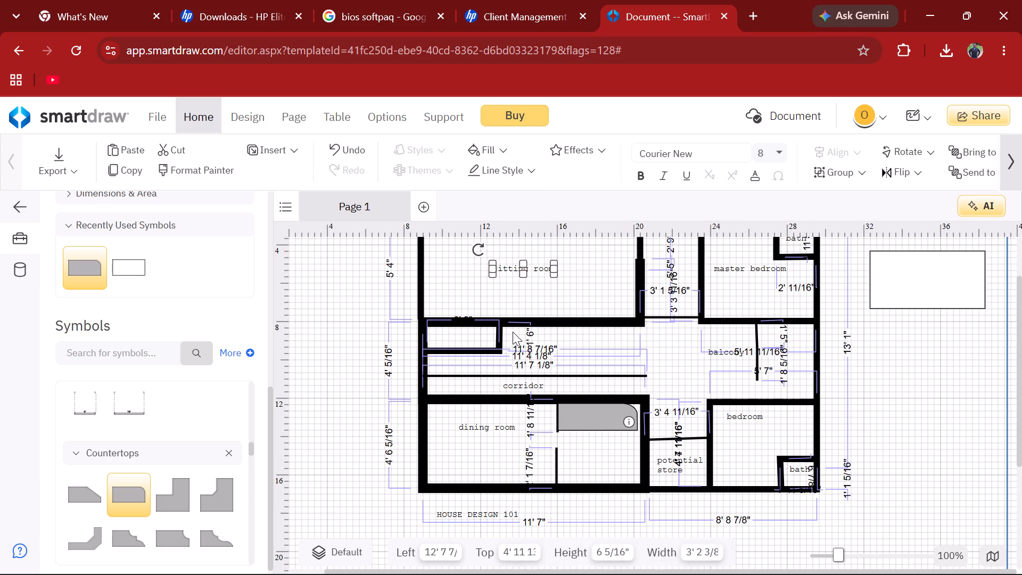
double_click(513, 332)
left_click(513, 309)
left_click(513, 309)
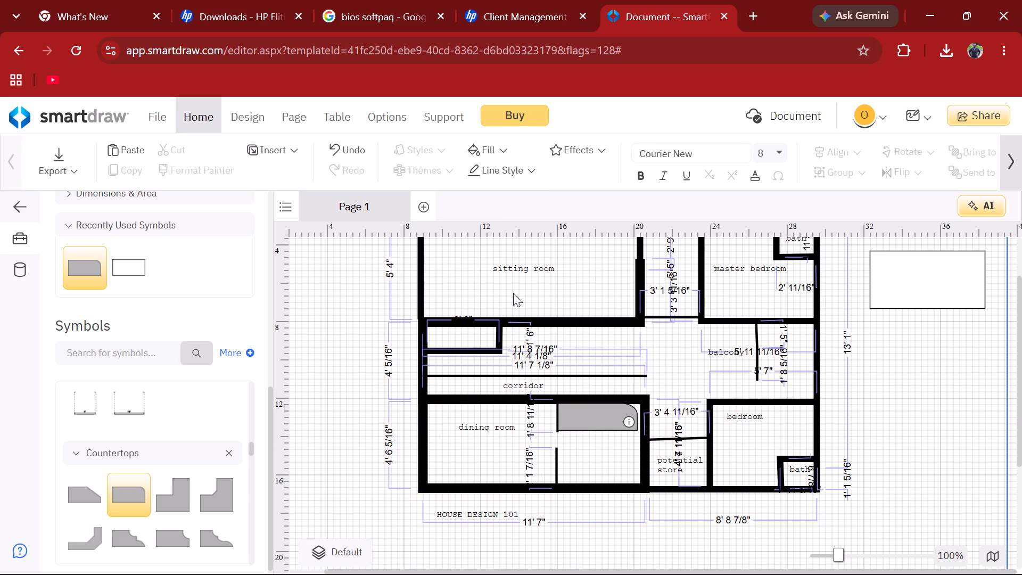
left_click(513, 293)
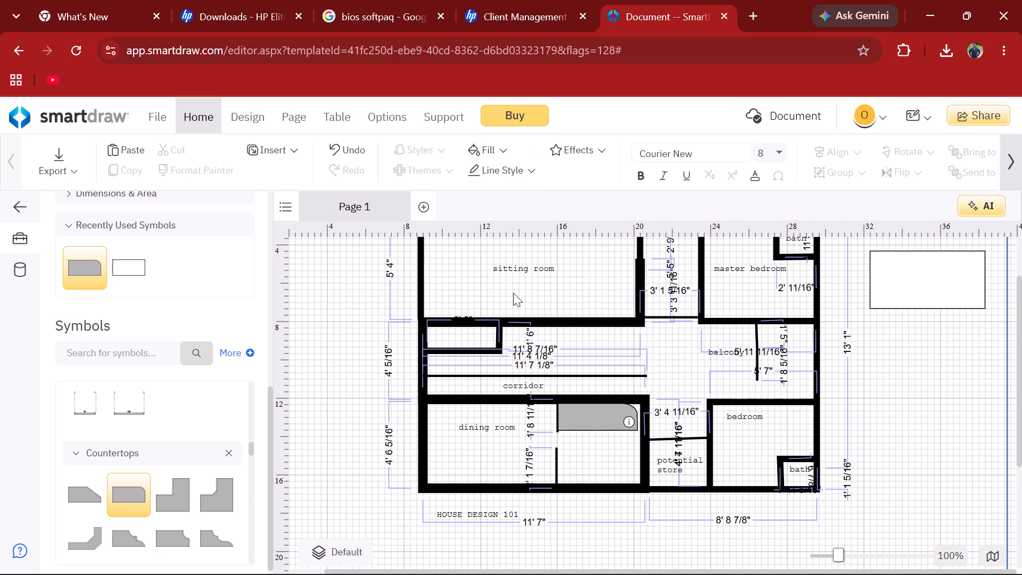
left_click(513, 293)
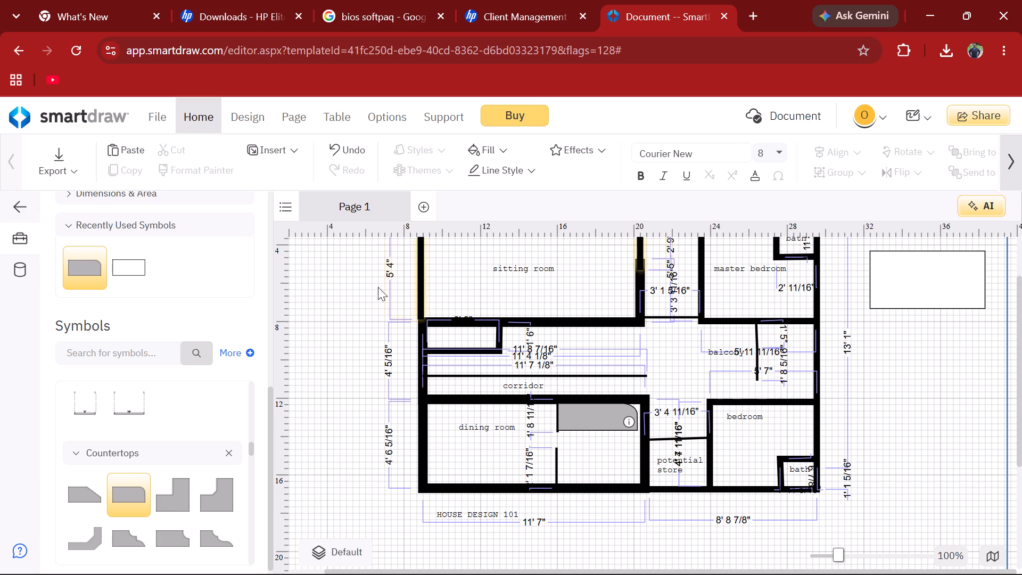
Browse the symbol library from the countertops through the bathtubs and showers for bathroom fixtures.
scroll(220, 456, "down", 1)
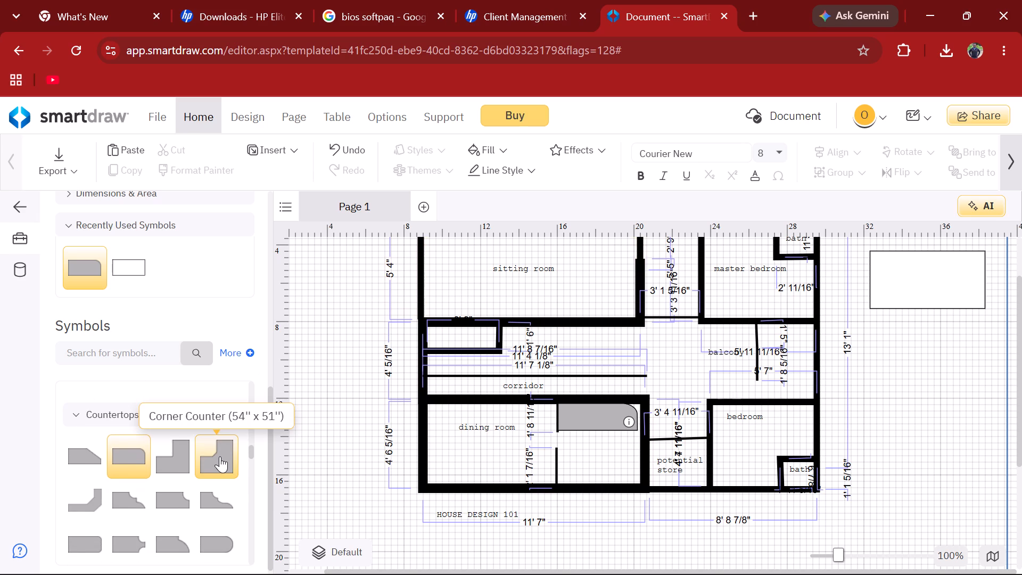
scroll(220, 456, "down", 2)
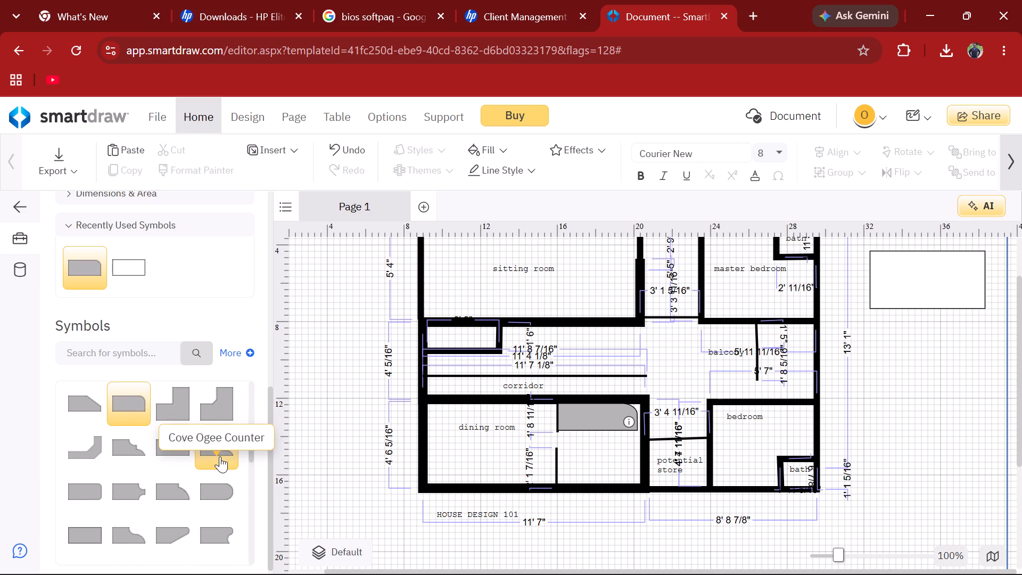
scroll(220, 456, "down", 2)
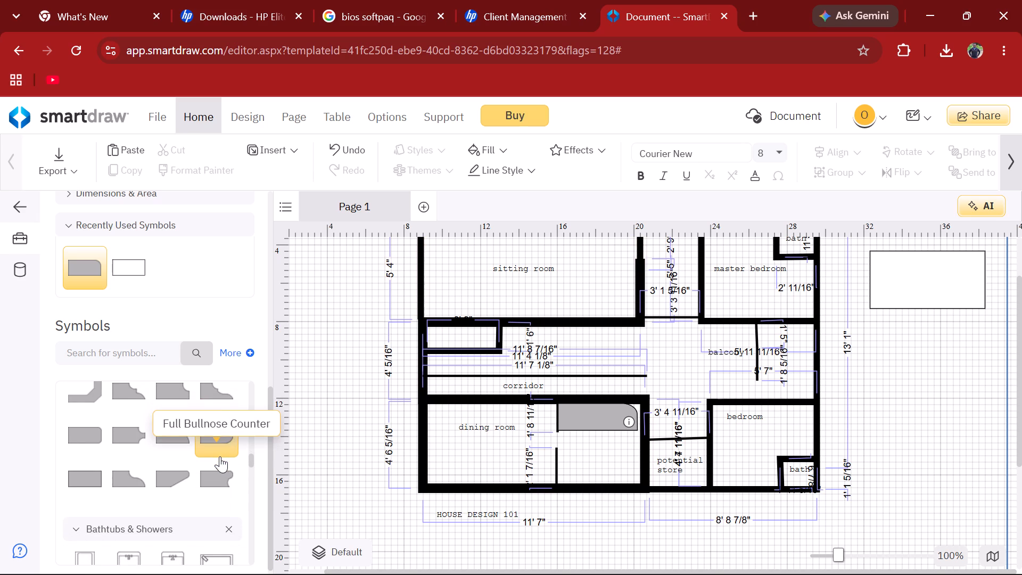
scroll(220, 456, "down", 2)
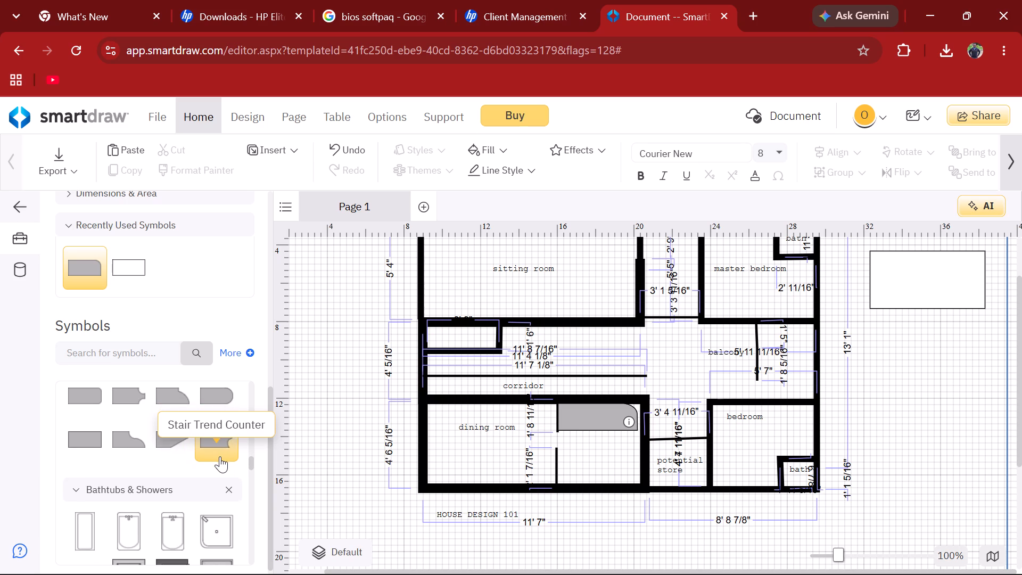
scroll(220, 456, "down", 4)
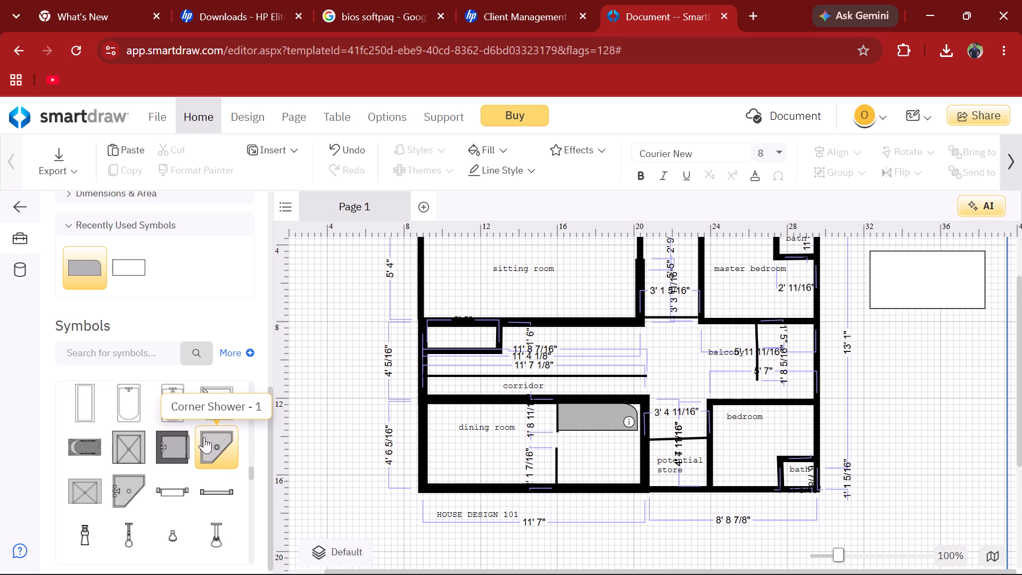
scroll(211, 439, "down", 1)
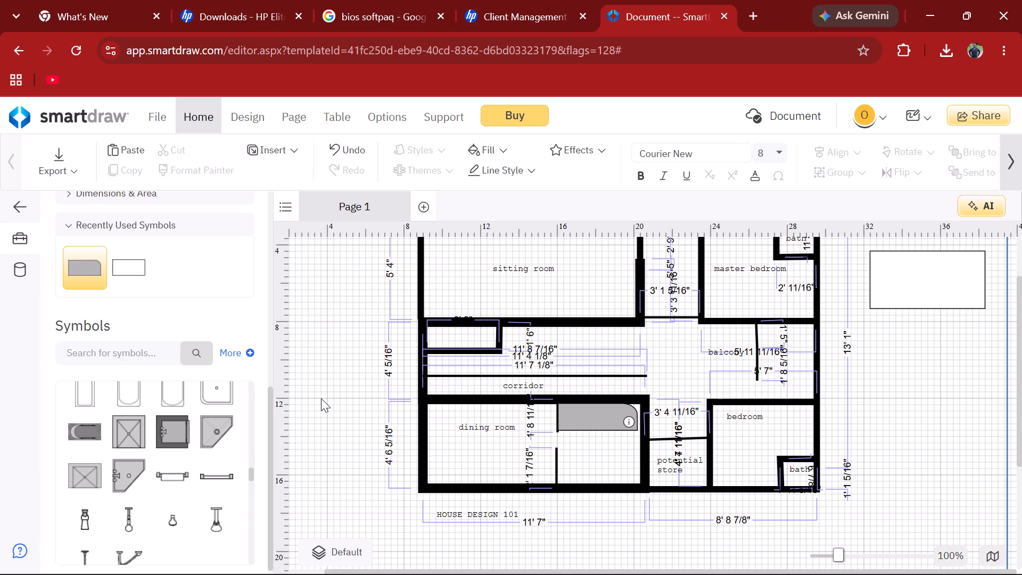
scroll(321, 398, "down", 1)
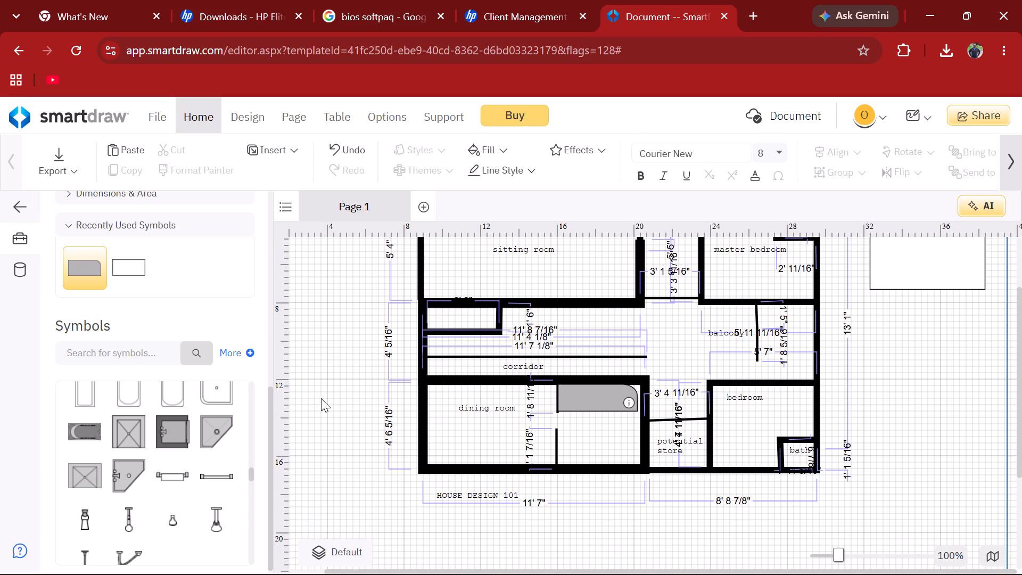
scroll(321, 398, "down", 1)
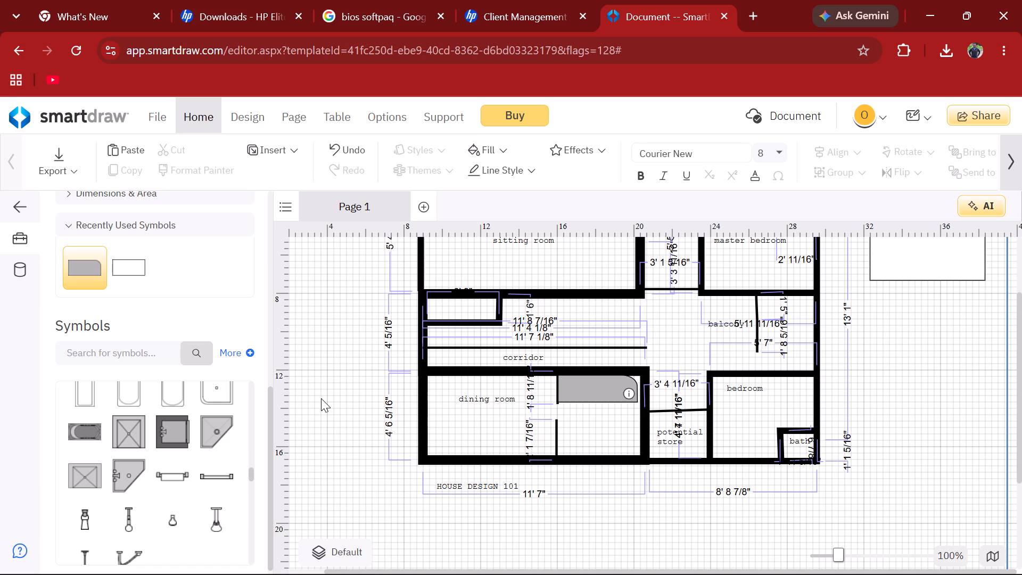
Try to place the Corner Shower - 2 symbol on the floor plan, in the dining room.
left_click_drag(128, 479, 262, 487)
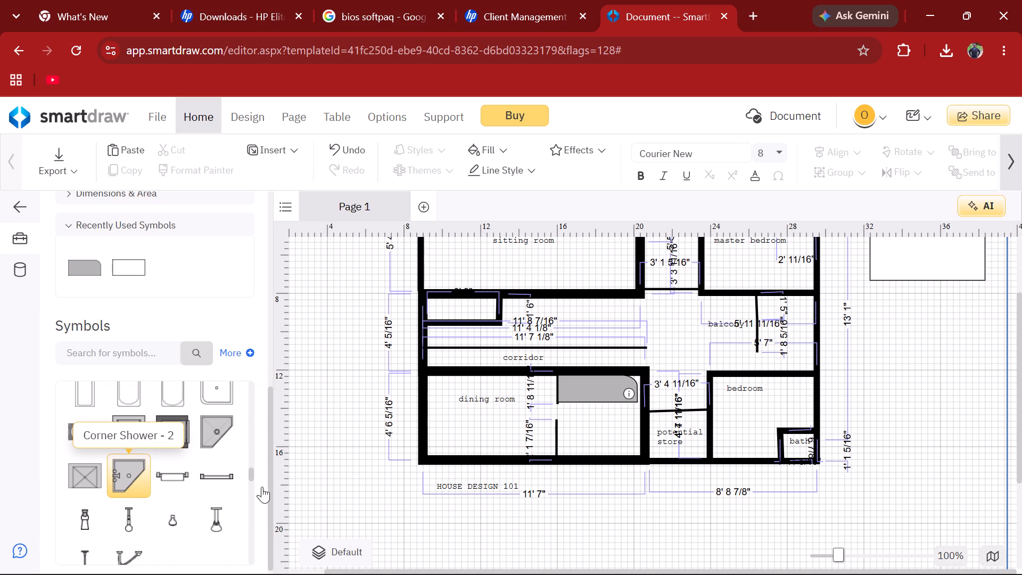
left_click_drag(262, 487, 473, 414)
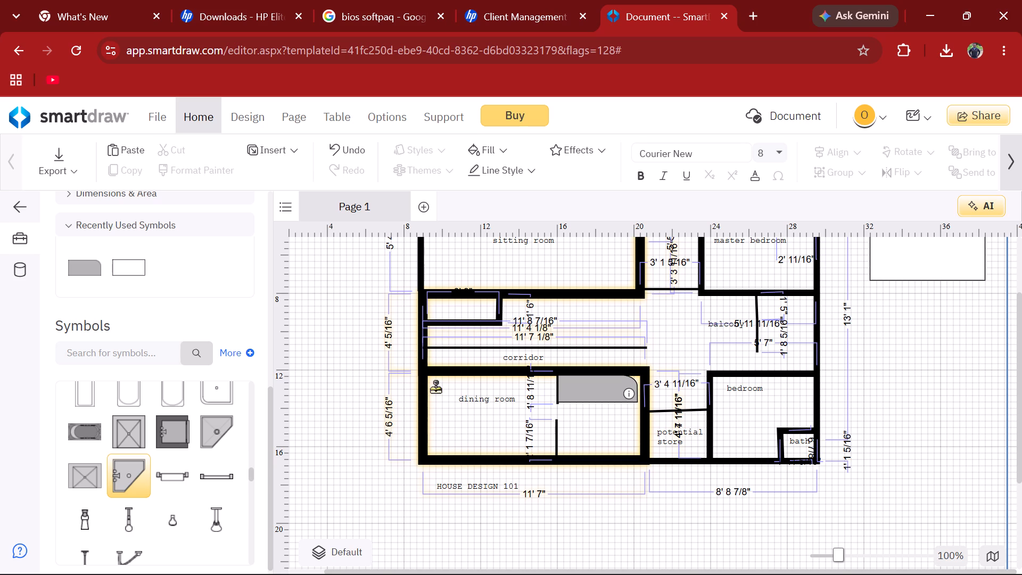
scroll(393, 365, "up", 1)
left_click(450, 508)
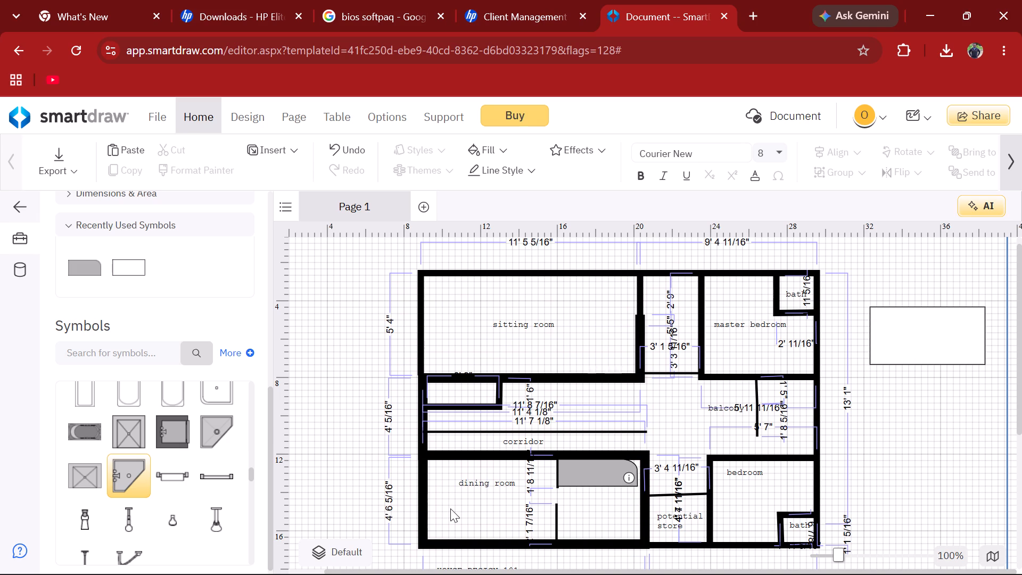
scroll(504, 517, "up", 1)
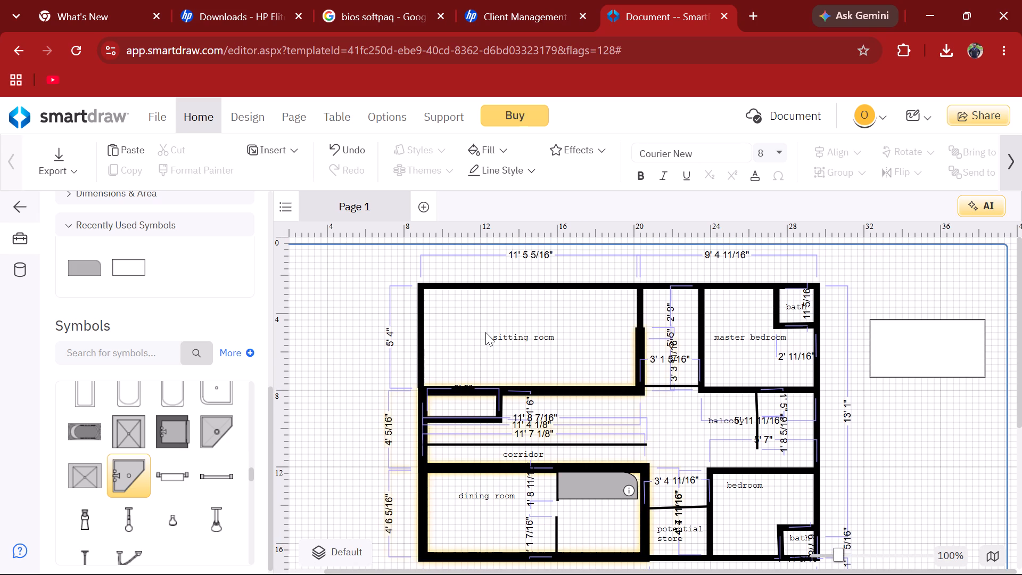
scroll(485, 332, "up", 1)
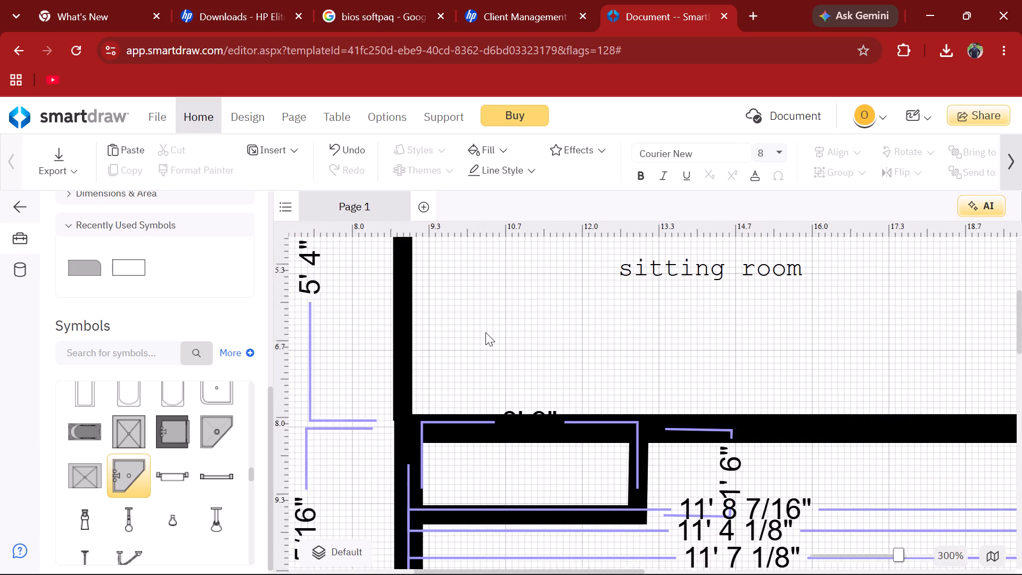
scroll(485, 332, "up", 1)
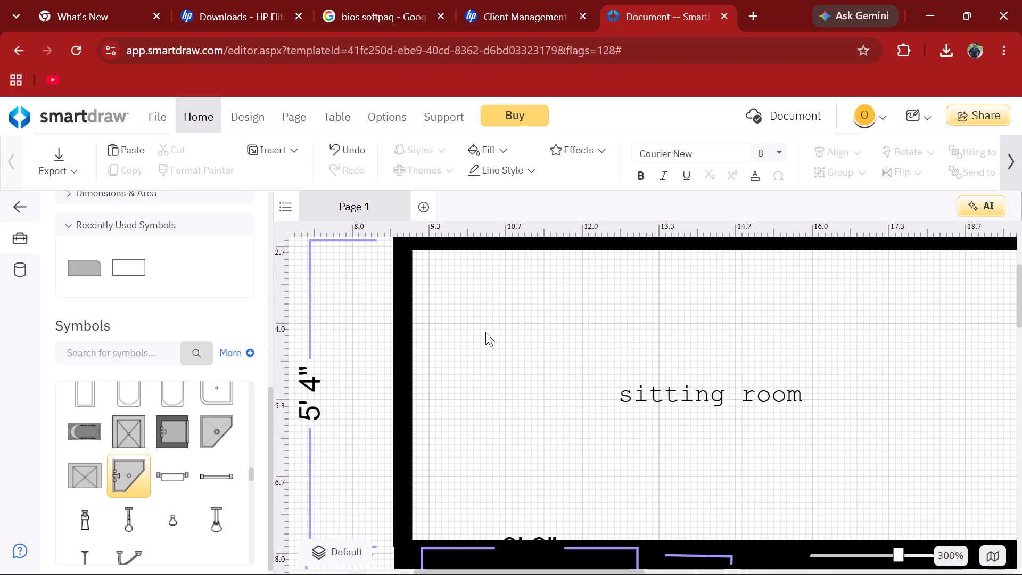
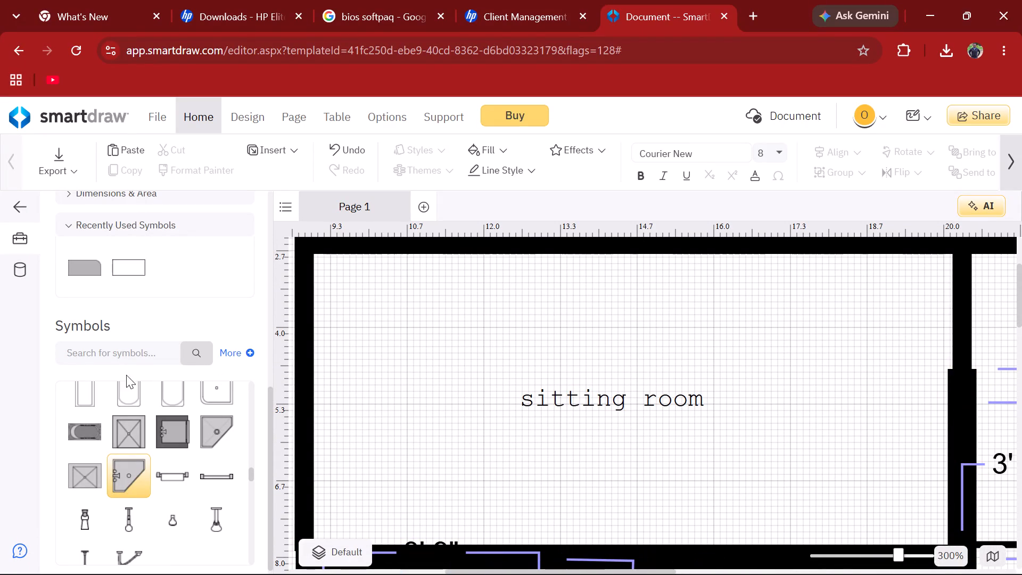
Browse the symbol library from the building and room outlines through Storage Furniture for symbols to furnish the sitting room.
scroll(185, 455, "up", 3)
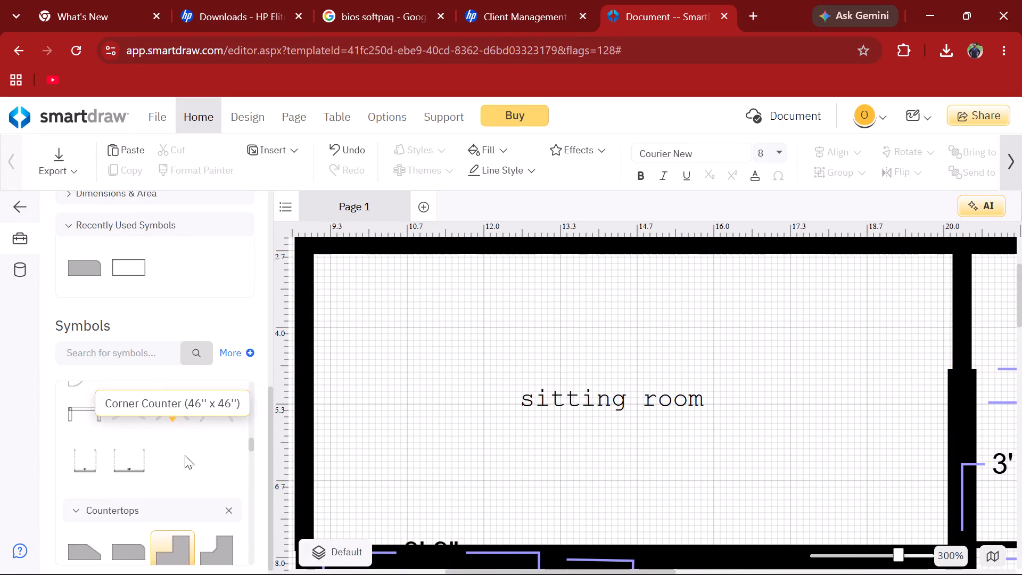
scroll(185, 455, "up", 4)
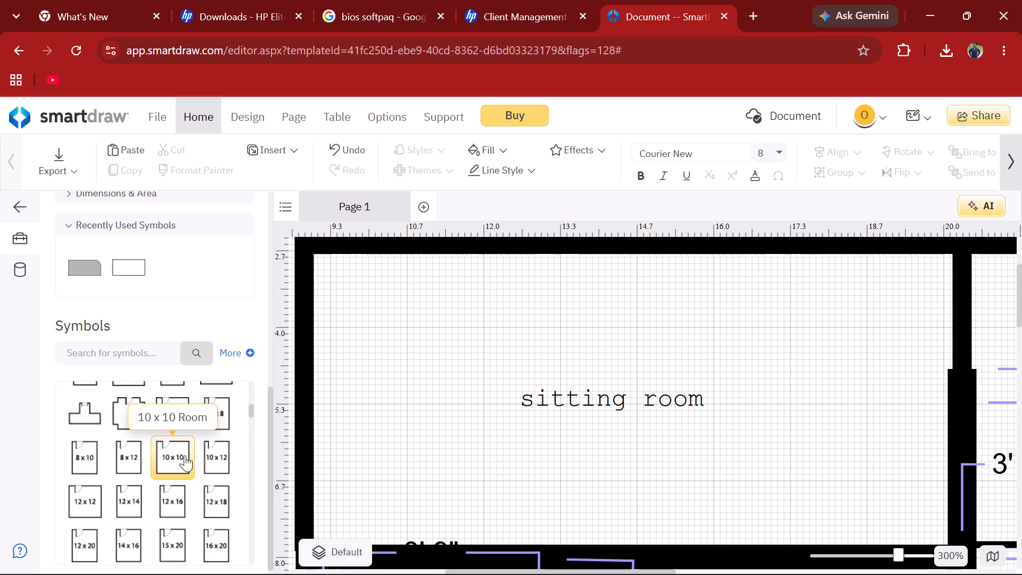
scroll(185, 455, "up", 3)
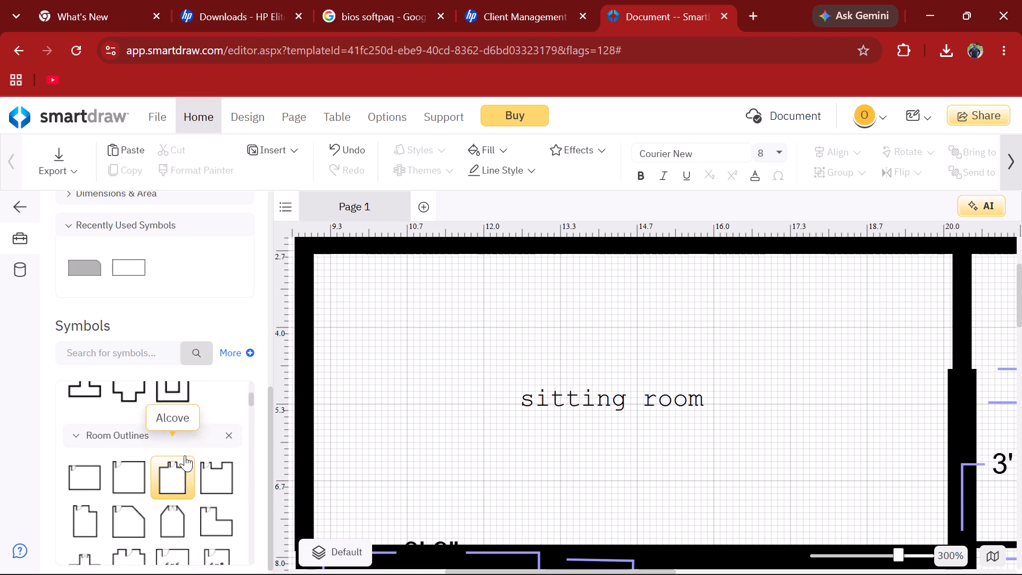
scroll(185, 455, "up", 2)
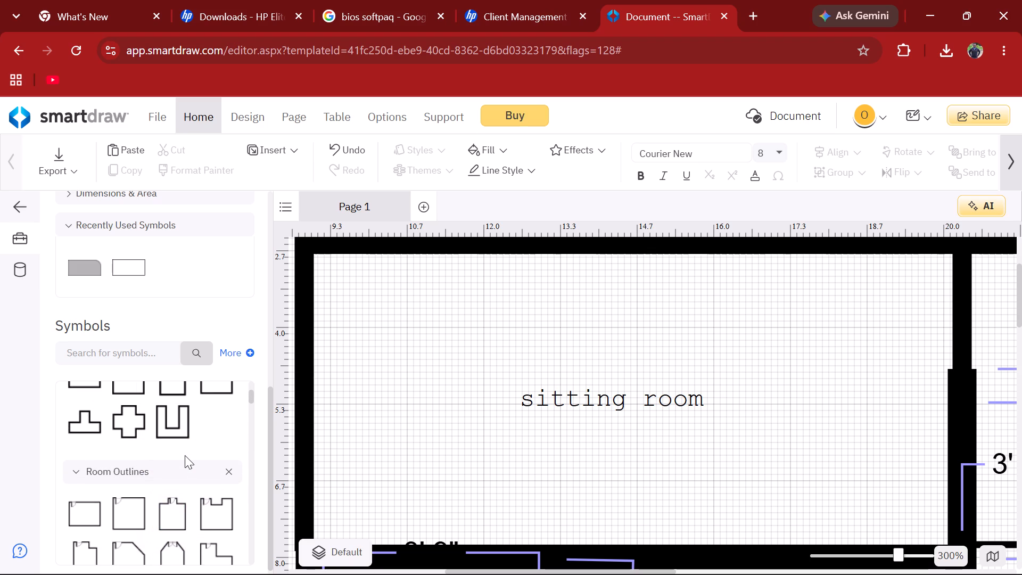
scroll(185, 455, "up", 4)
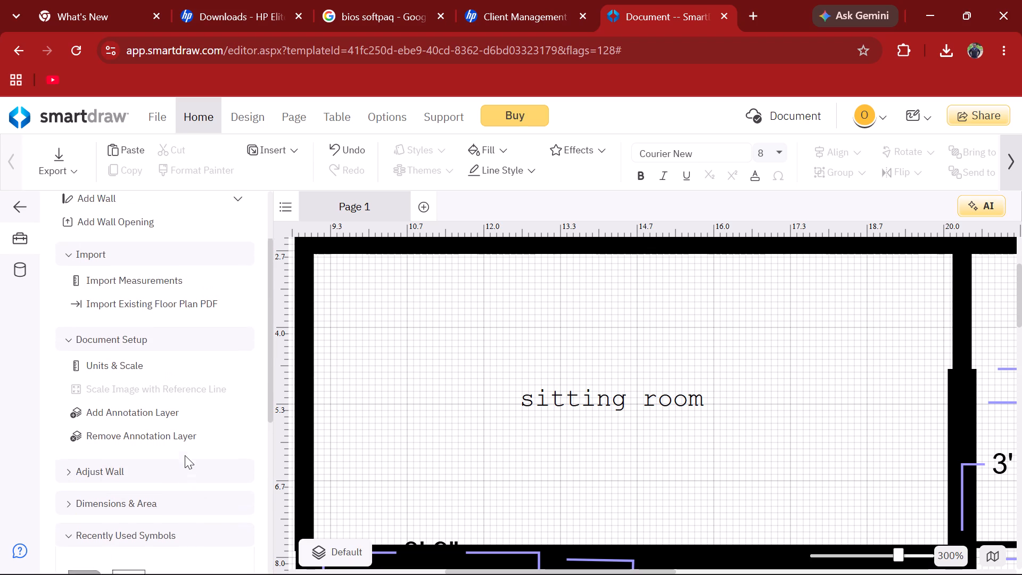
scroll(185, 455, "up", 1)
scroll(185, 455, "down", 2)
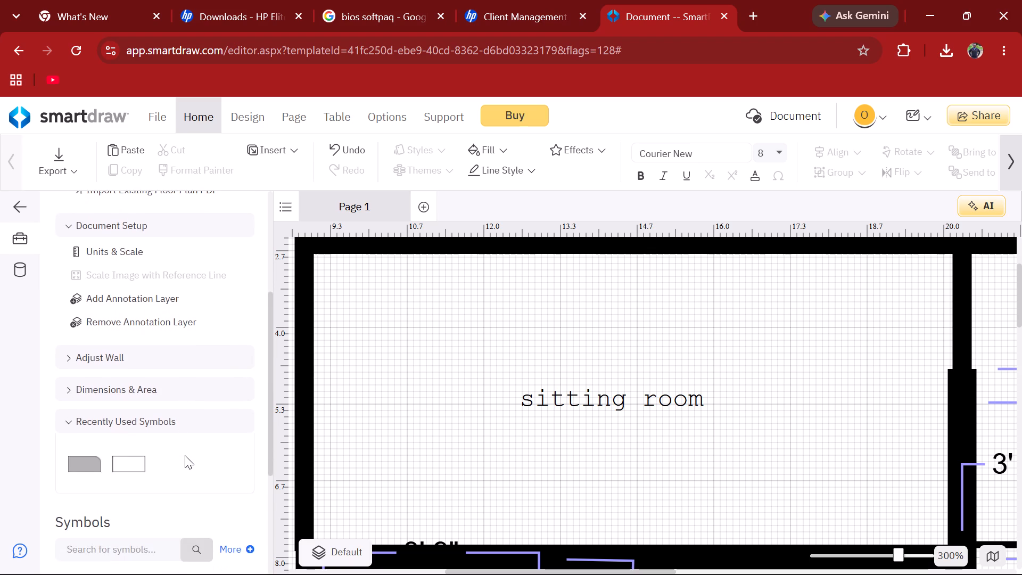
scroll(185, 455, "down", 4)
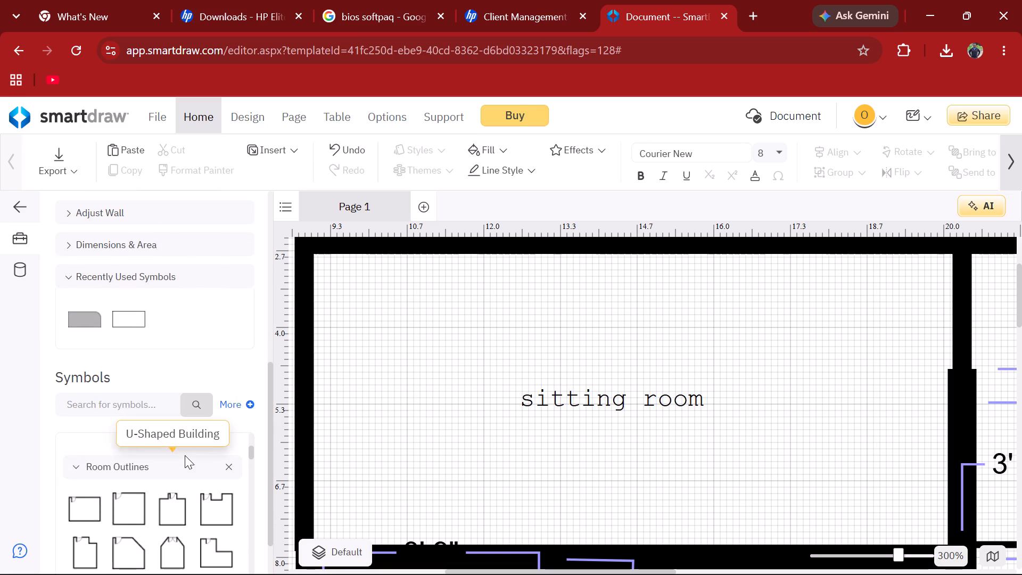
scroll(185, 455, "down", 4)
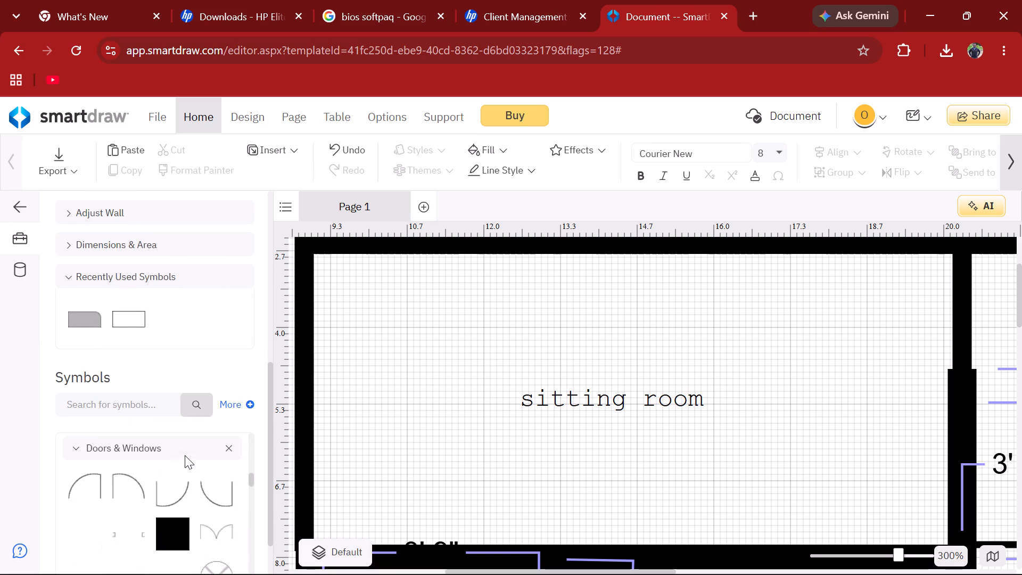
scroll(185, 455, "down", 4)
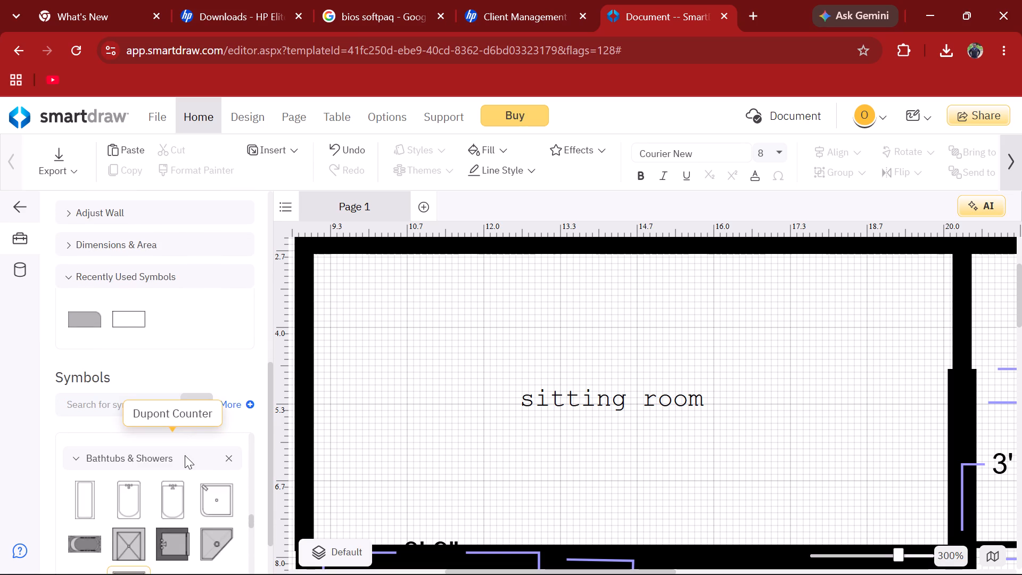
scroll(185, 455, "down", 4)
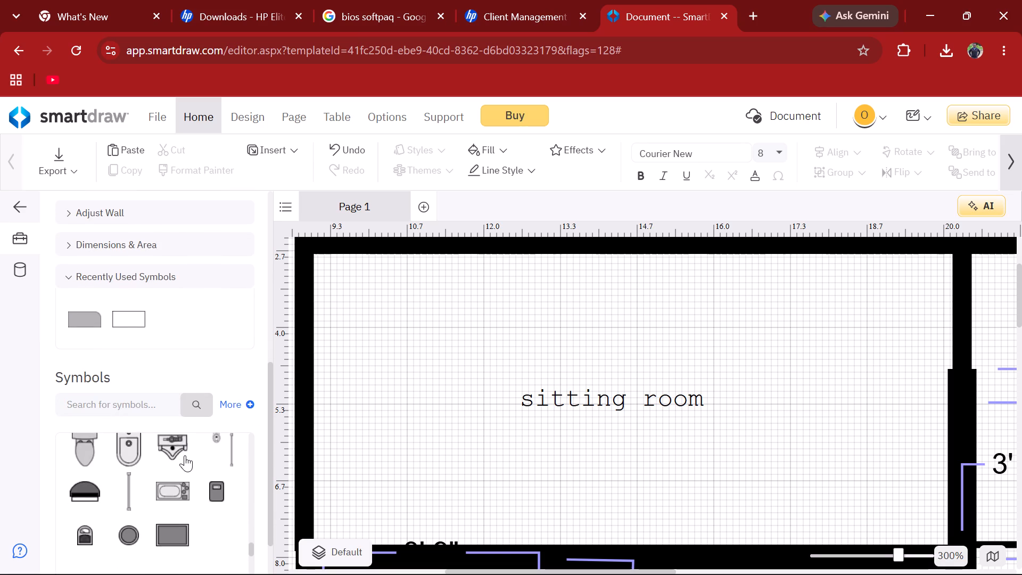
scroll(185, 455, "down", 3)
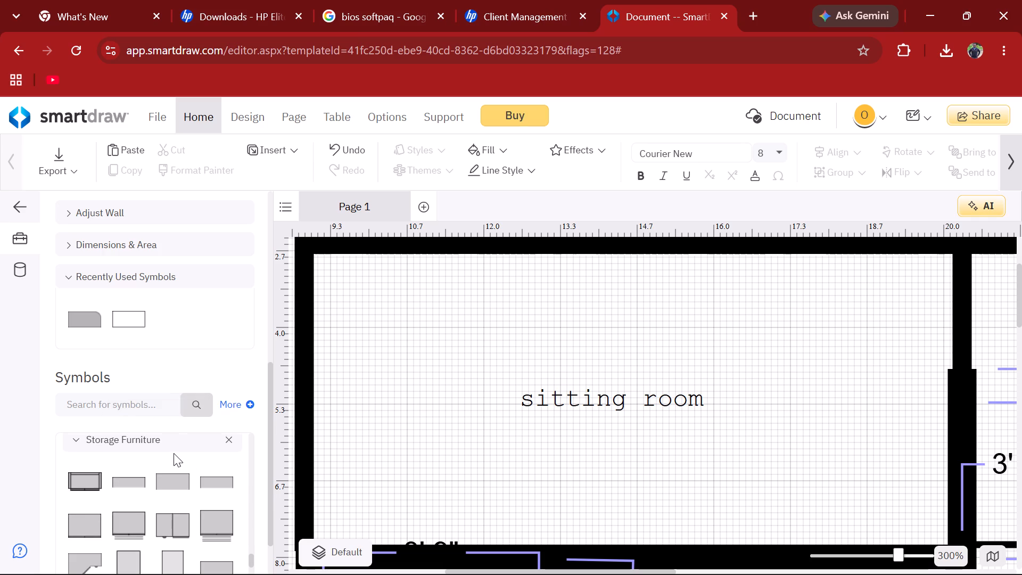
scroll(174, 453, "down", 3)
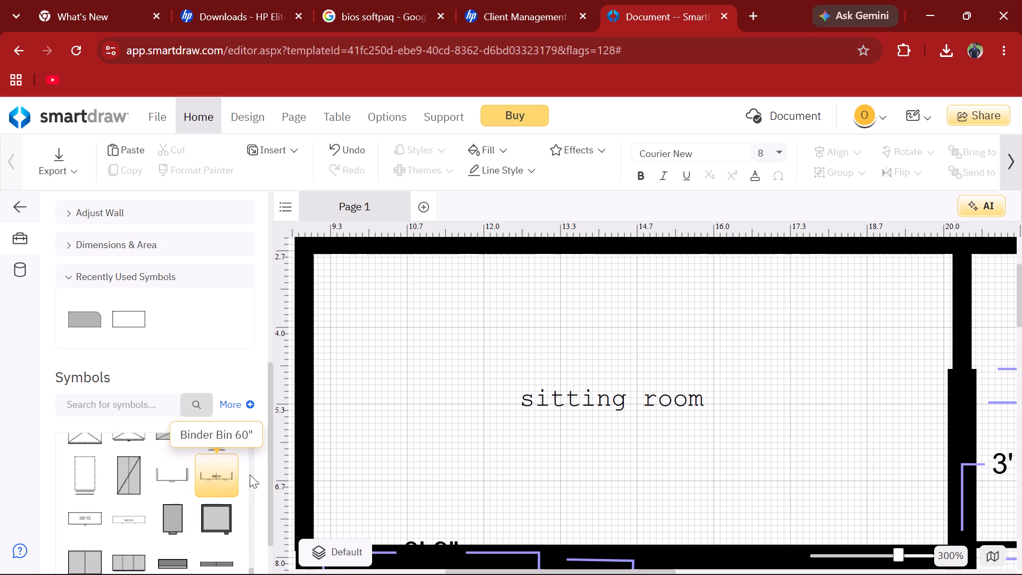
scroll(251, 461, "down", 1)
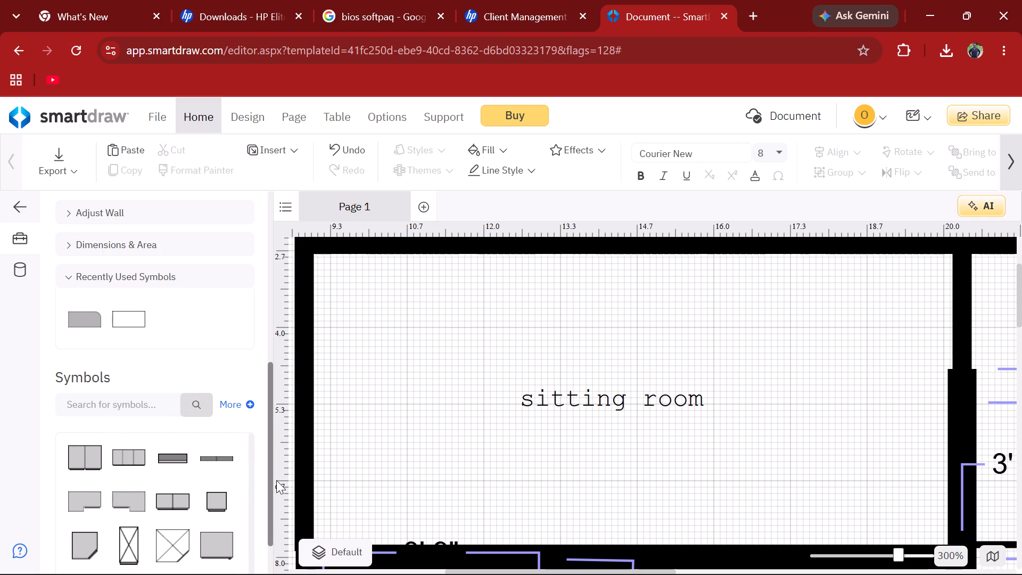
scroll(276, 480, "down", 1)
scroll(262, 429, "down", 1)
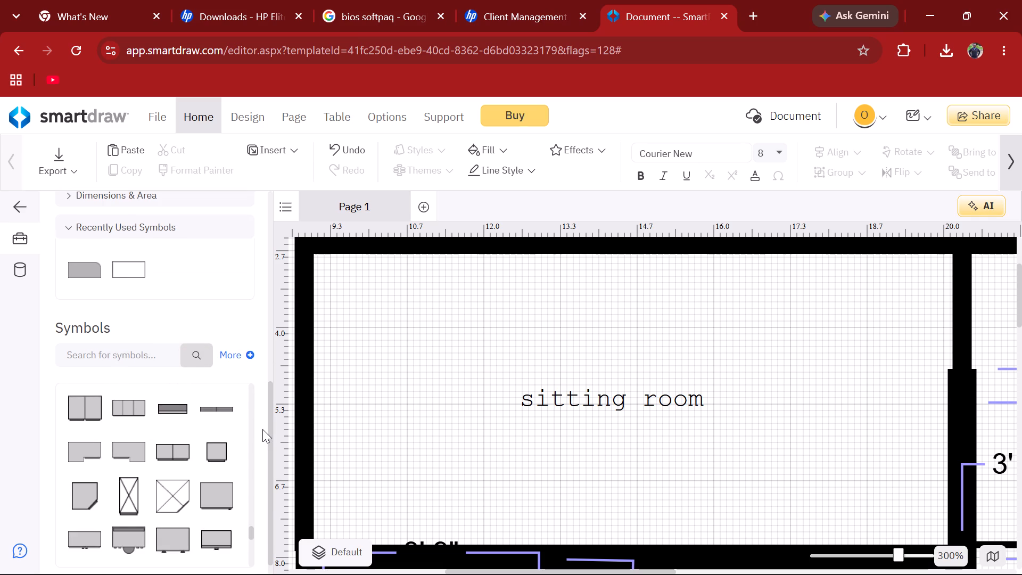
scroll(262, 429, "down", 1)
scroll(178, 456, "up", 2)
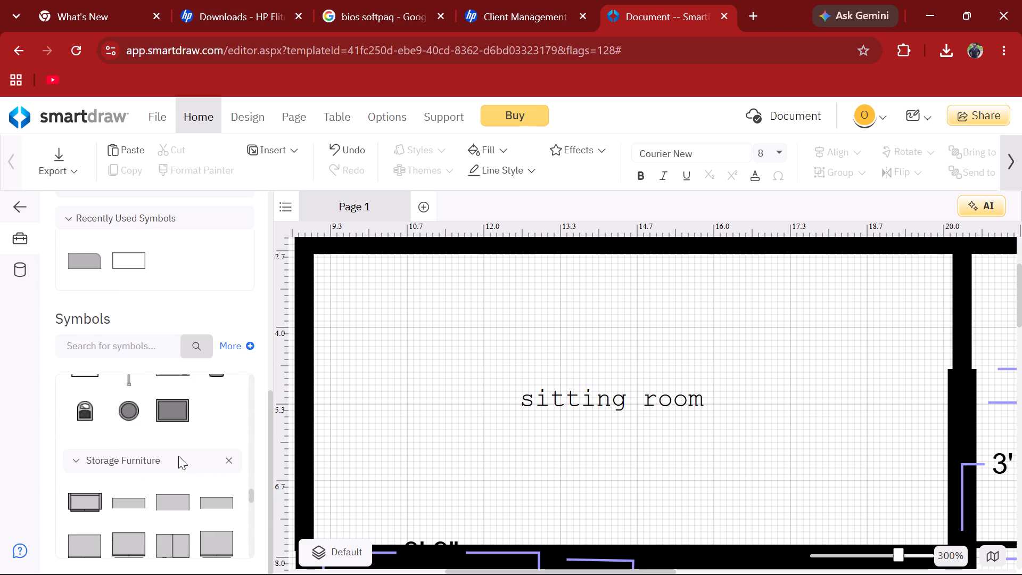
scroll(178, 456, "up", 10)
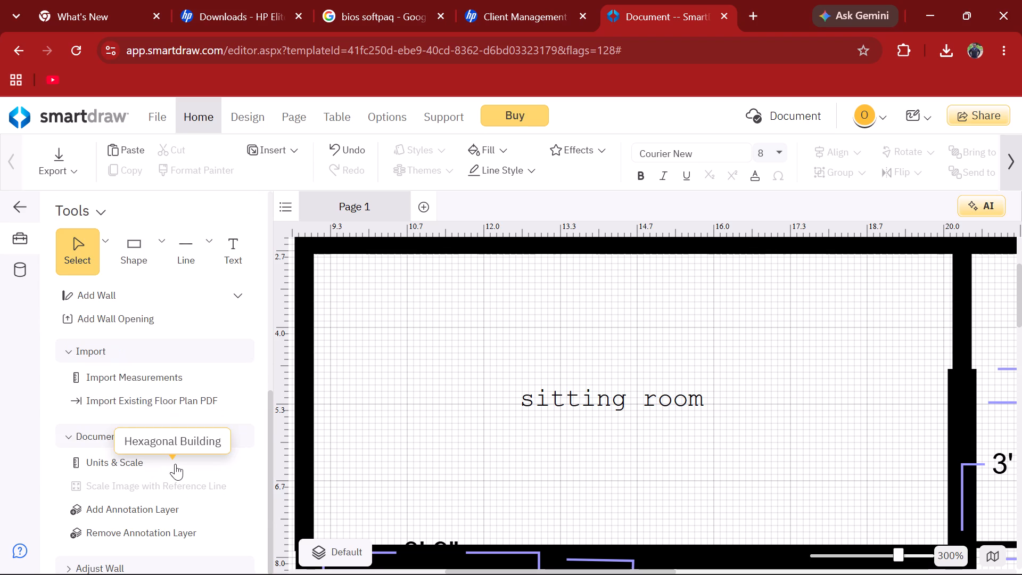
scroll(175, 464, "up", 1)
Collapse the Recently Used Symbols section and the Building Outlines, Room Outlines and Doors & Windows symbol categories.
scroll(175, 464, "down", 2)
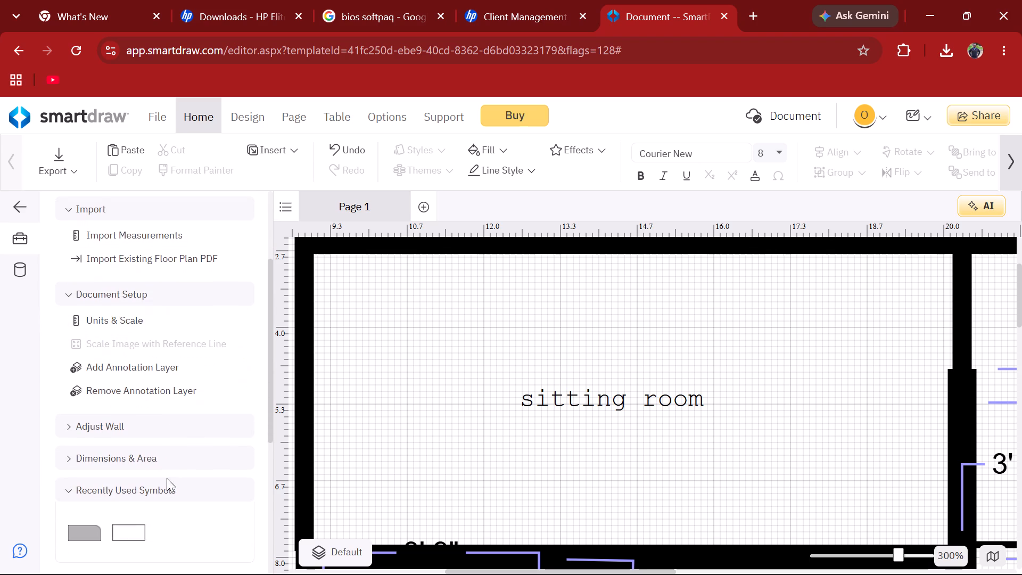
left_click(164, 484)
scroll(148, 522, "down", 1)
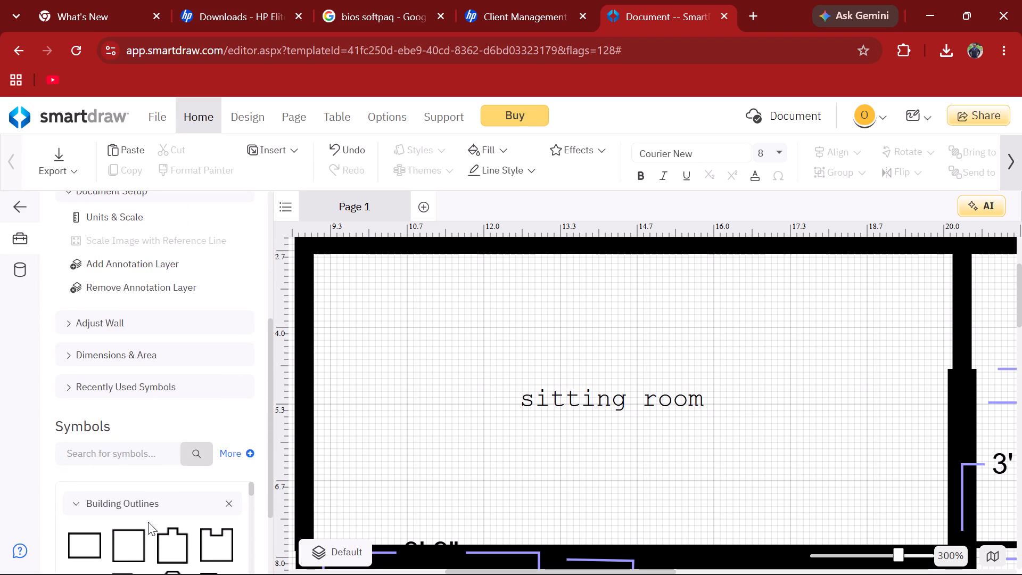
left_click(139, 500)
scroll(139, 500, "down", 1)
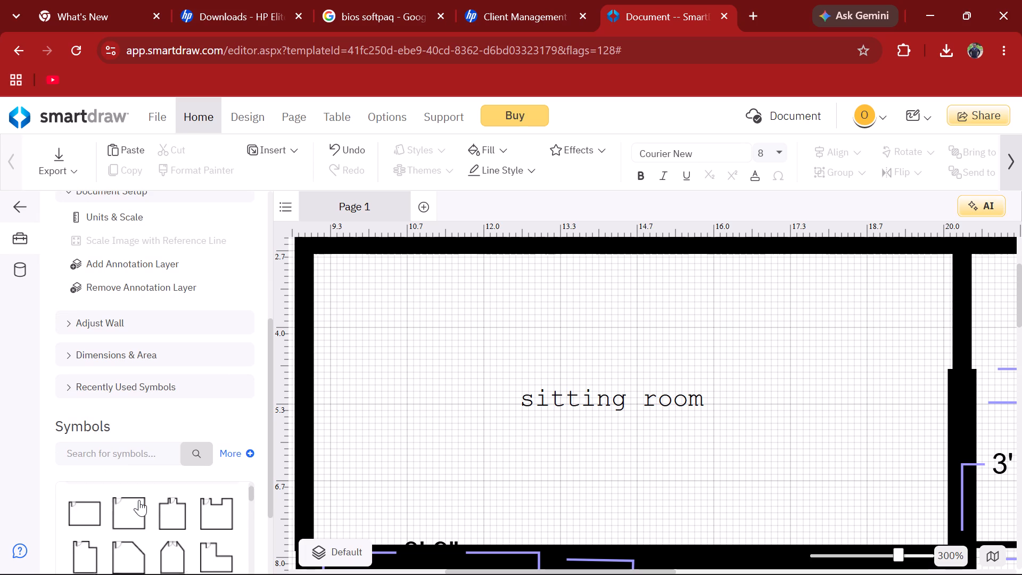
scroll(139, 500, "down", 1)
scroll(139, 522, "up", 1)
left_click(126, 504)
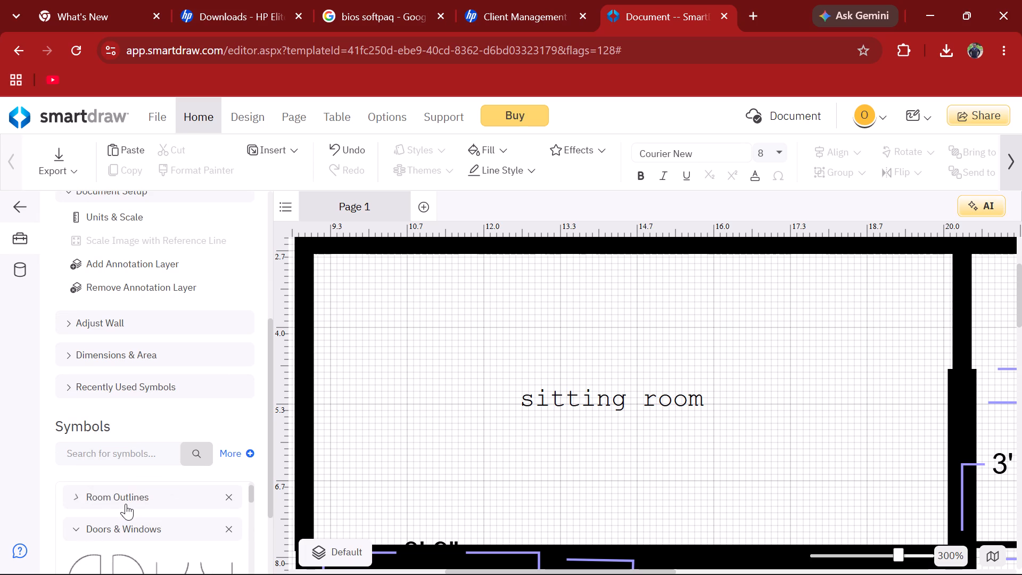
left_click(137, 520)
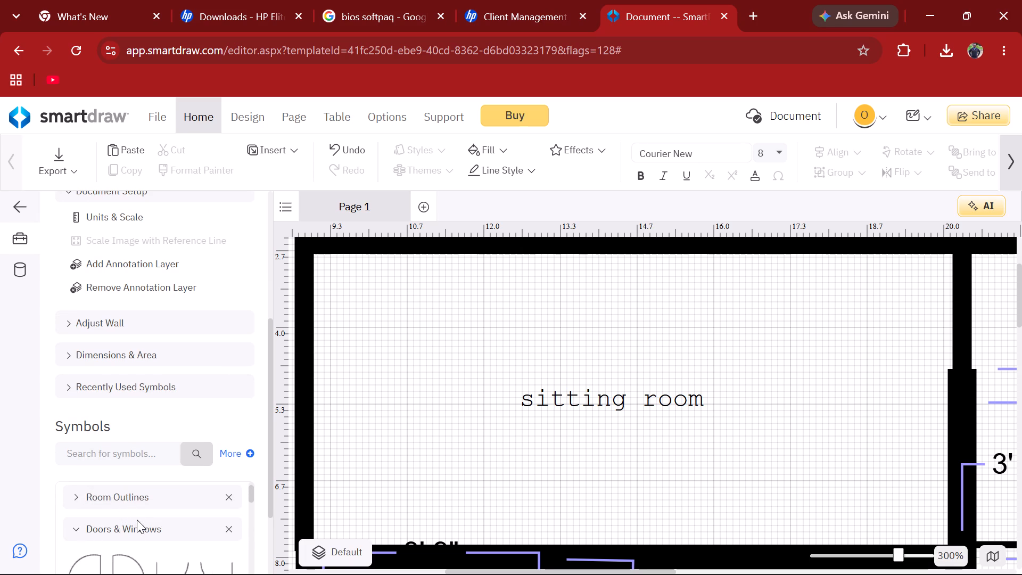
left_click(138, 525)
Collapse the Countertops, Bathtubs & Showers, Toilets, Storage Furniture and Lighting symbol categories.
scroll(138, 525, "down", 1)
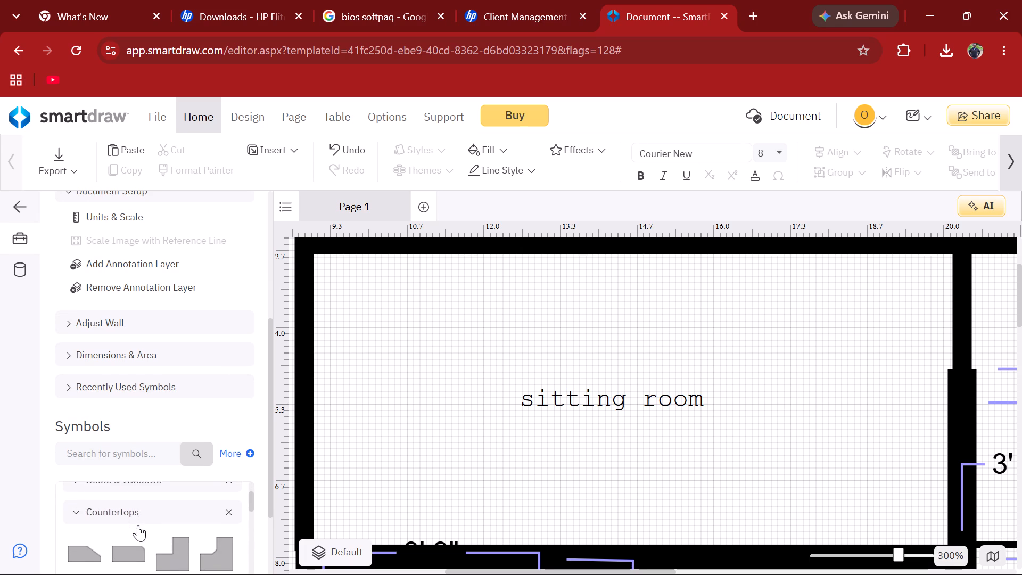
scroll(138, 525, "down", 1)
left_click(138, 514)
scroll(138, 514, "down", 1)
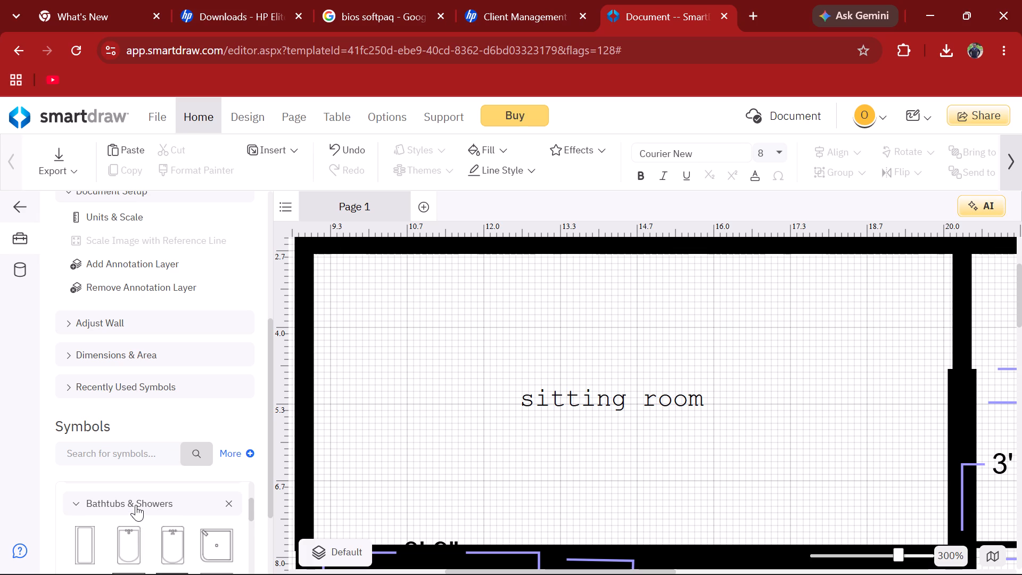
left_click(136, 505)
scroll(136, 505, "down", 1)
left_click(136, 505)
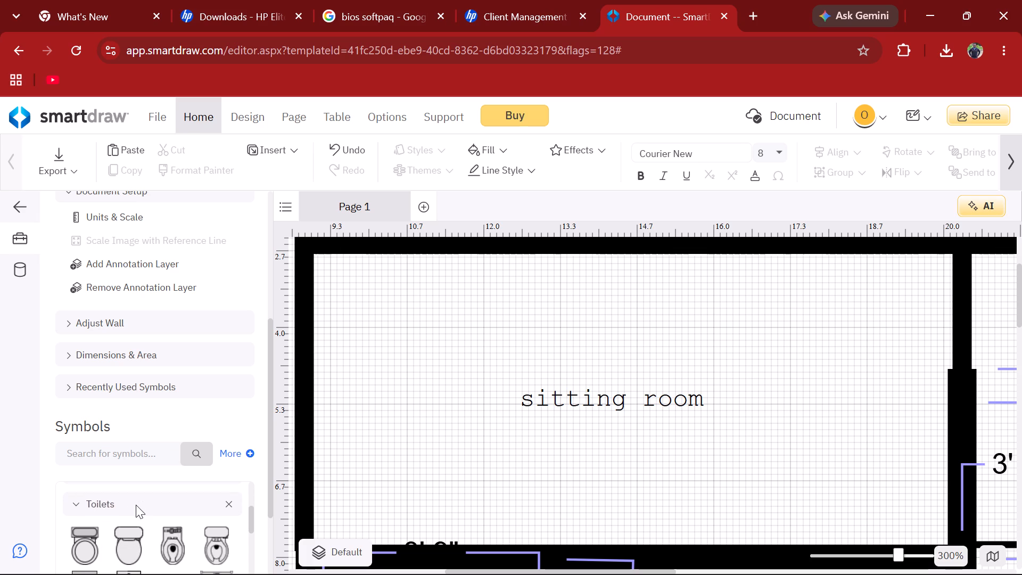
left_click(136, 505)
left_click(108, 506)
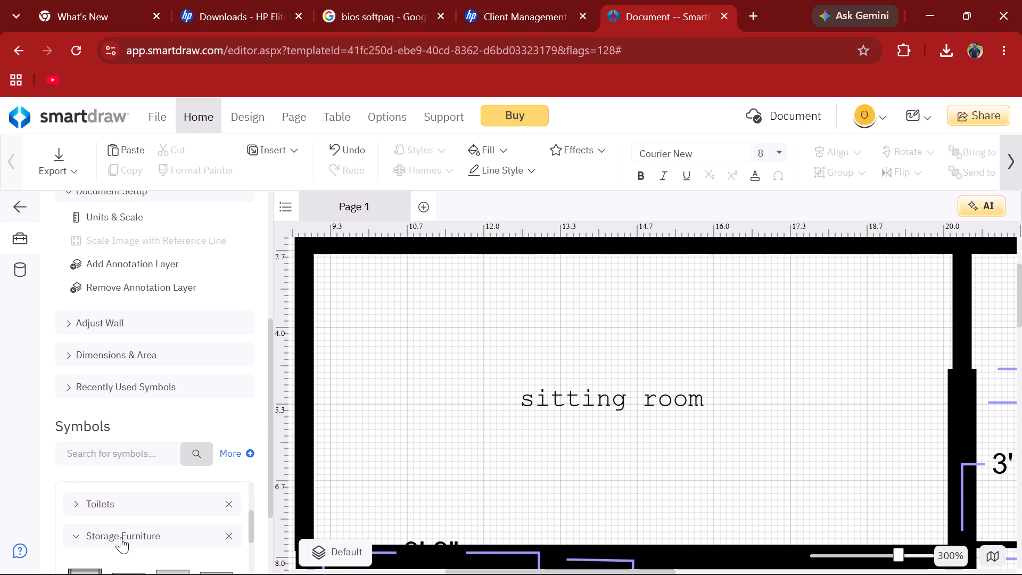
left_click(121, 537)
scroll(121, 537, "down", 1)
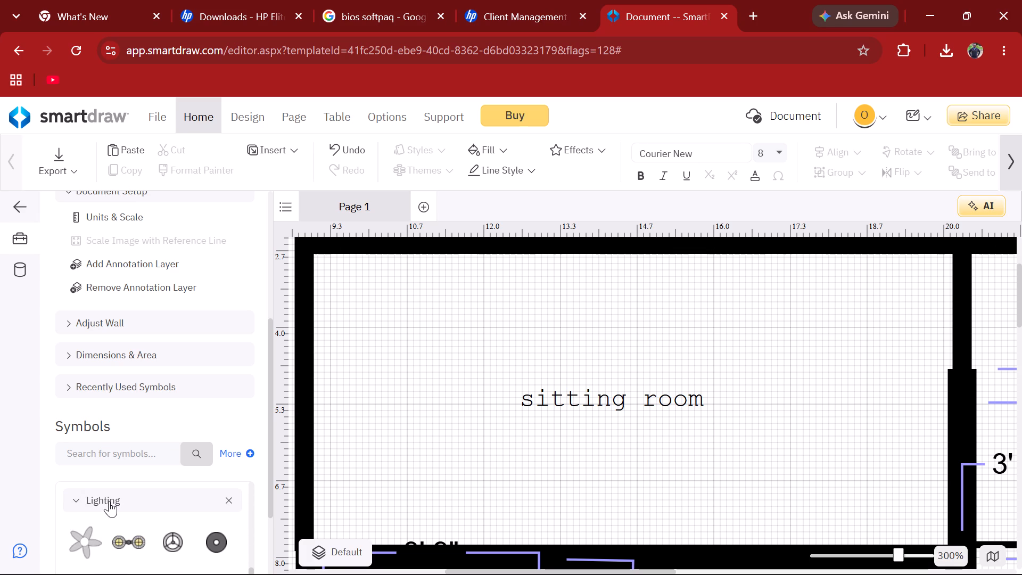
left_click(109, 501)
Expand the Storage Furniture category and look through its cabinet and storage symbols.
scroll(109, 501, "down", 1)
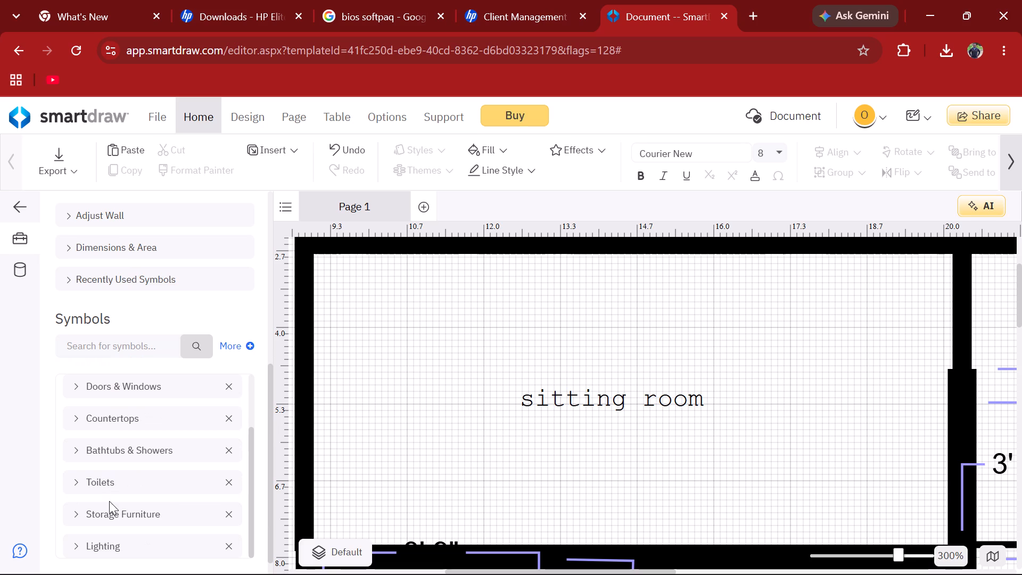
scroll(109, 501, "down", 1)
left_click(119, 518)
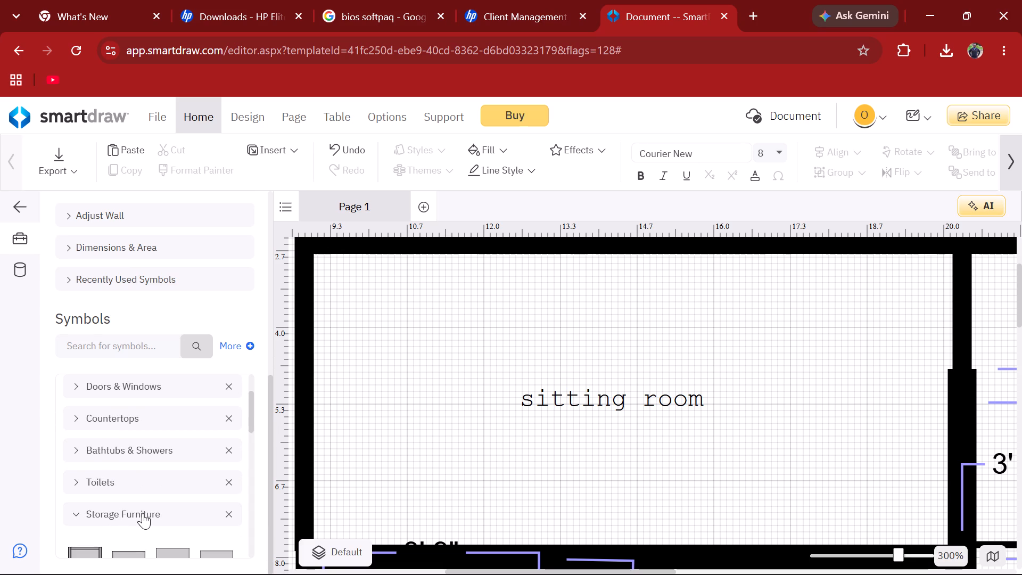
scroll(143, 513, "down", 2)
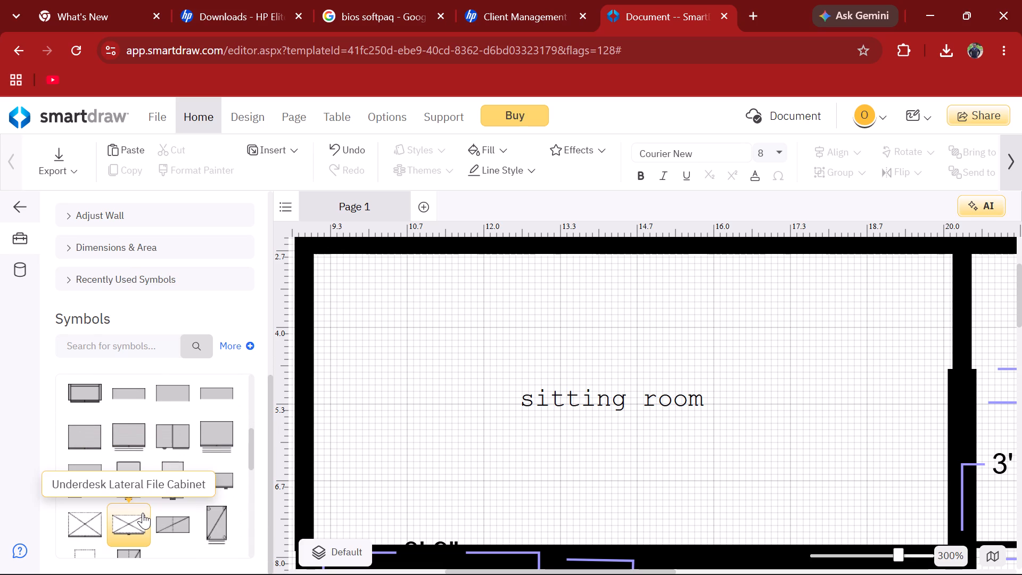
scroll(143, 513, "down", 3)
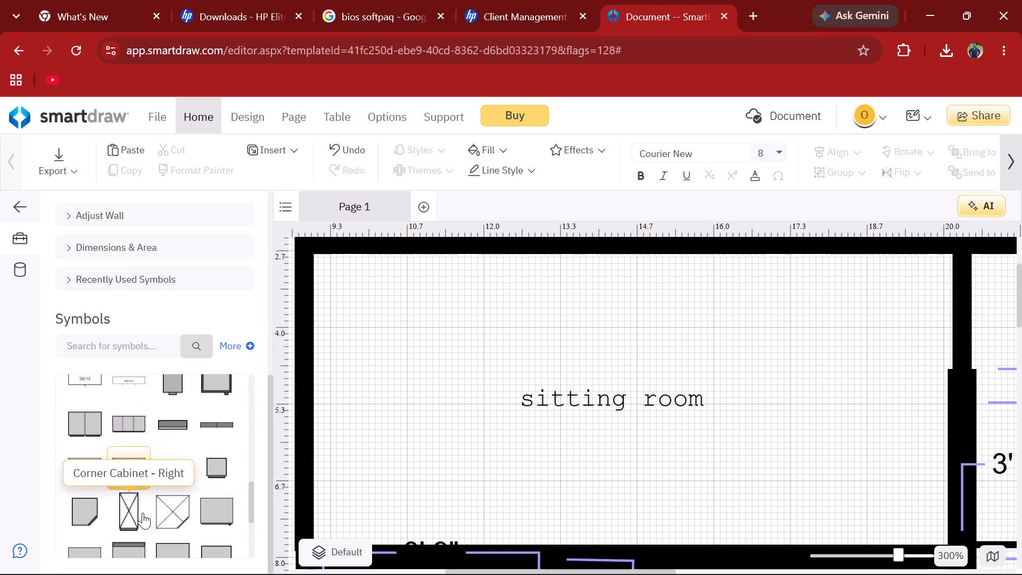
Search the symbol library for couch.
left_click(139, 351)
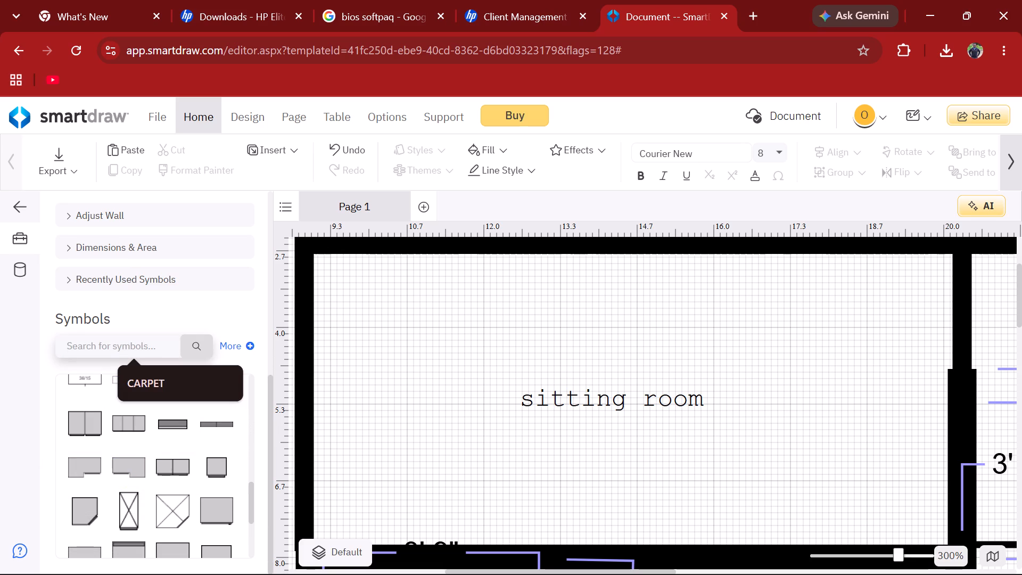
key("c")
type("ouch")
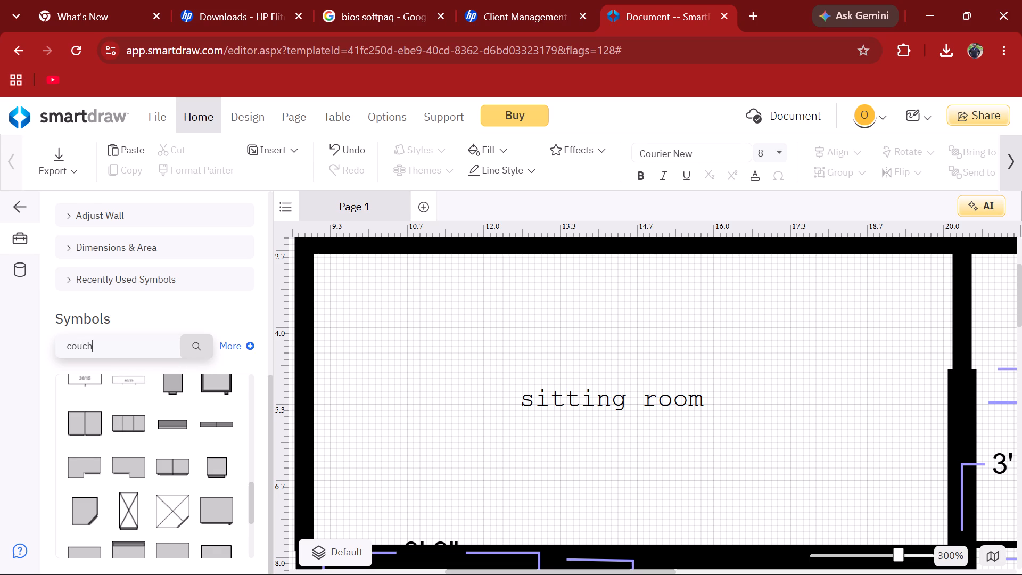
key("Return")
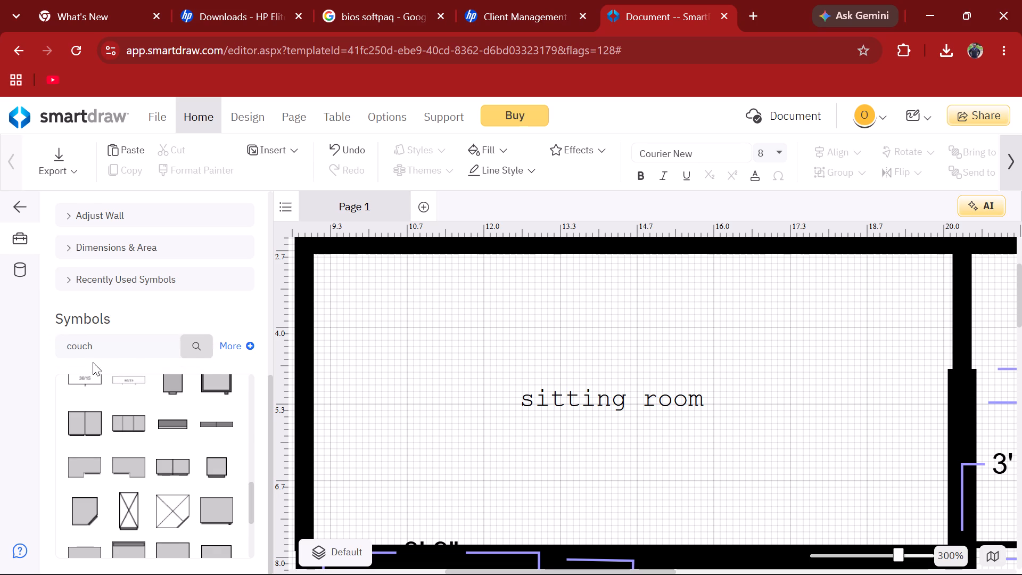
Place the Sofa/Couch - 2 symbol from the Living & Dining Room elevation symbols in the sitting room.
scroll(157, 412, "up", 1)
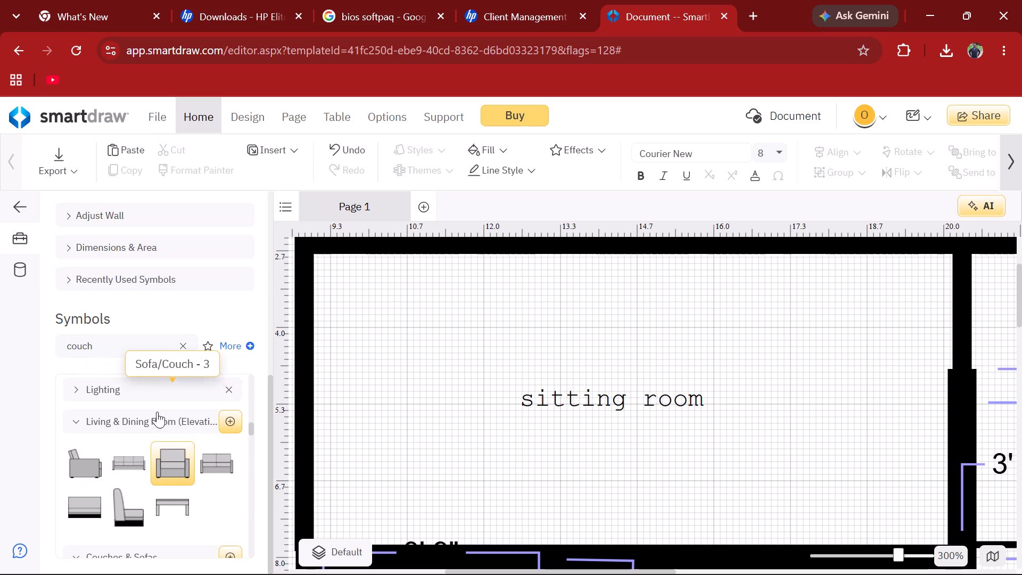
scroll(157, 412, "up", 2)
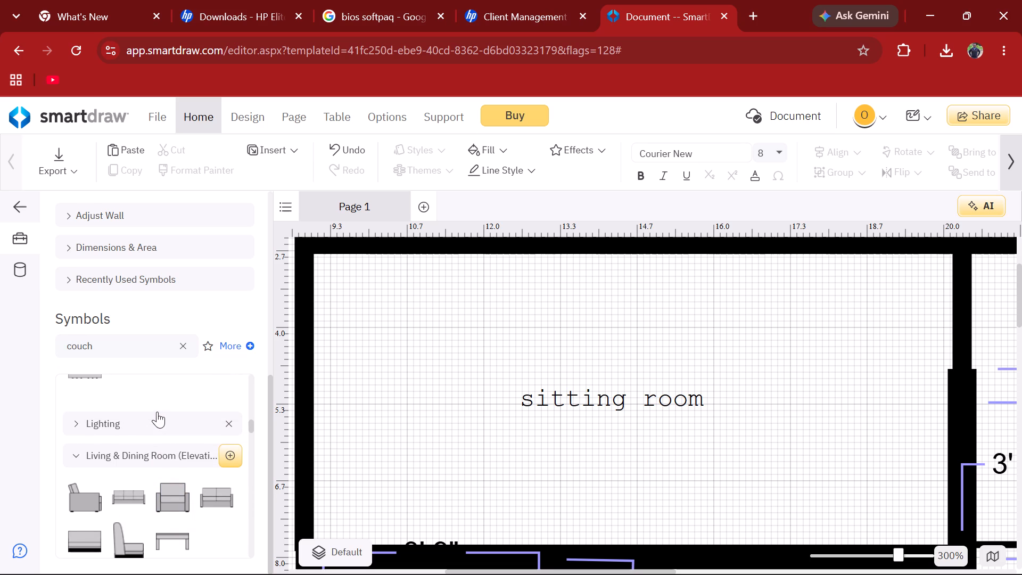
scroll(157, 412, "up", 2)
left_click(135, 449)
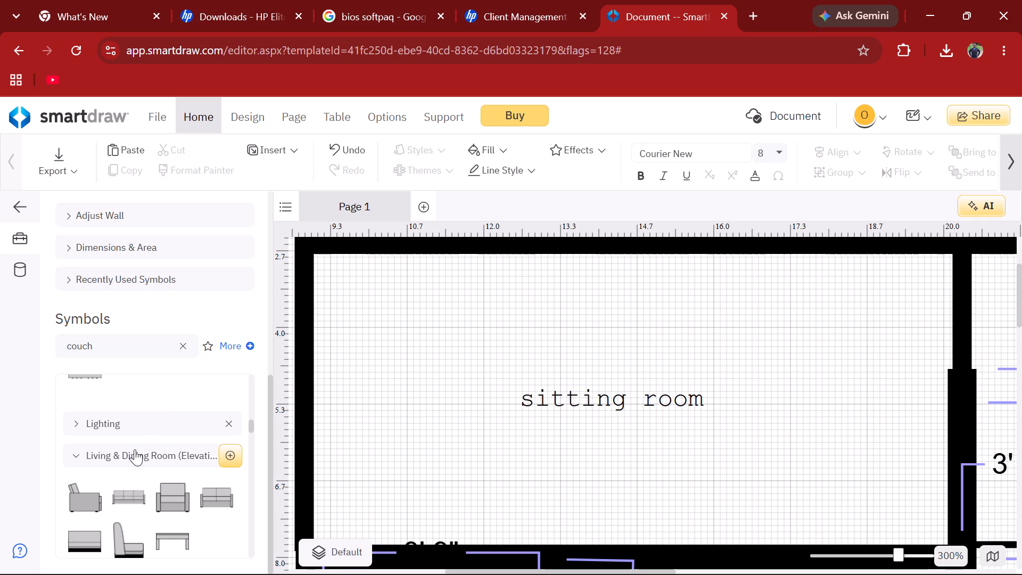
left_click_drag(222, 493, 430, 369)
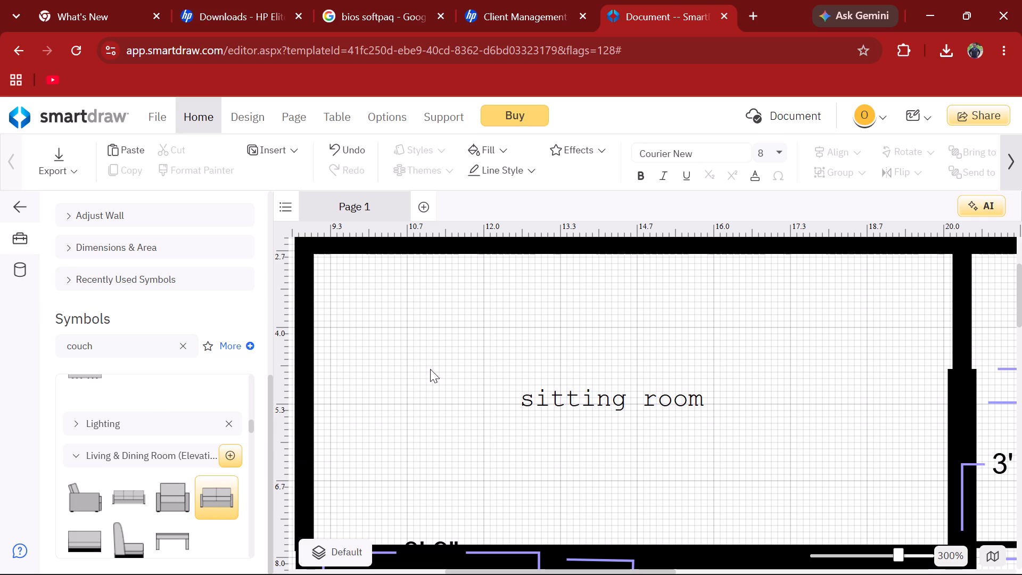
left_click_drag(430, 369, 506, 370)
left_click_drag(506, 370, 556, 391)
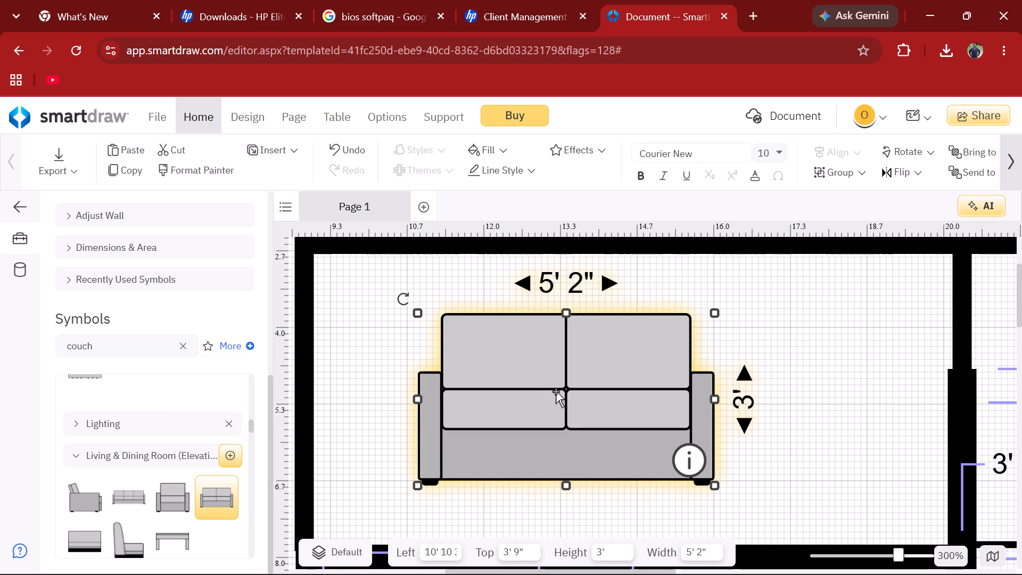
View the data card attached to the placed couch.
left_click(687, 454)
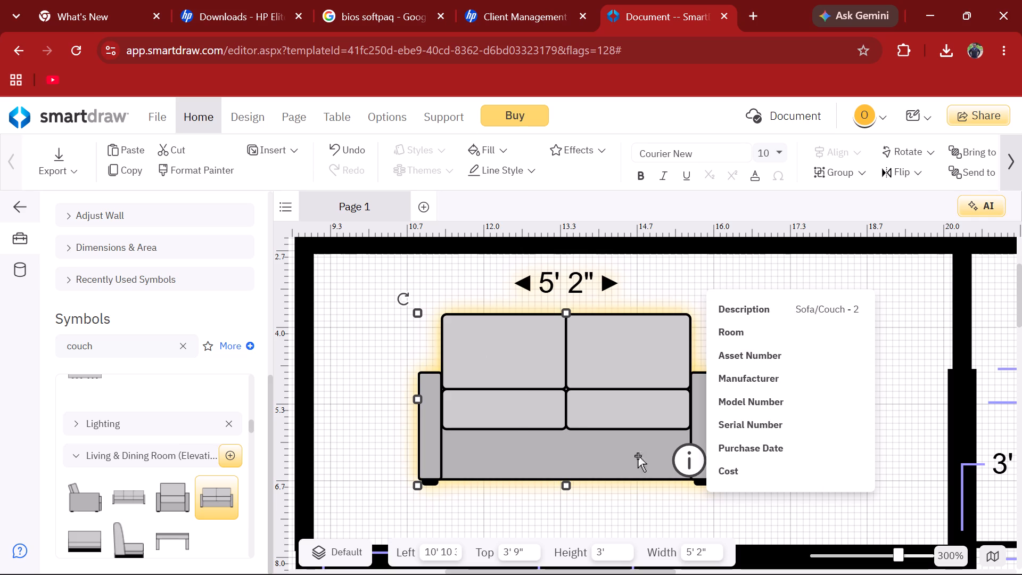
left_click(514, 418)
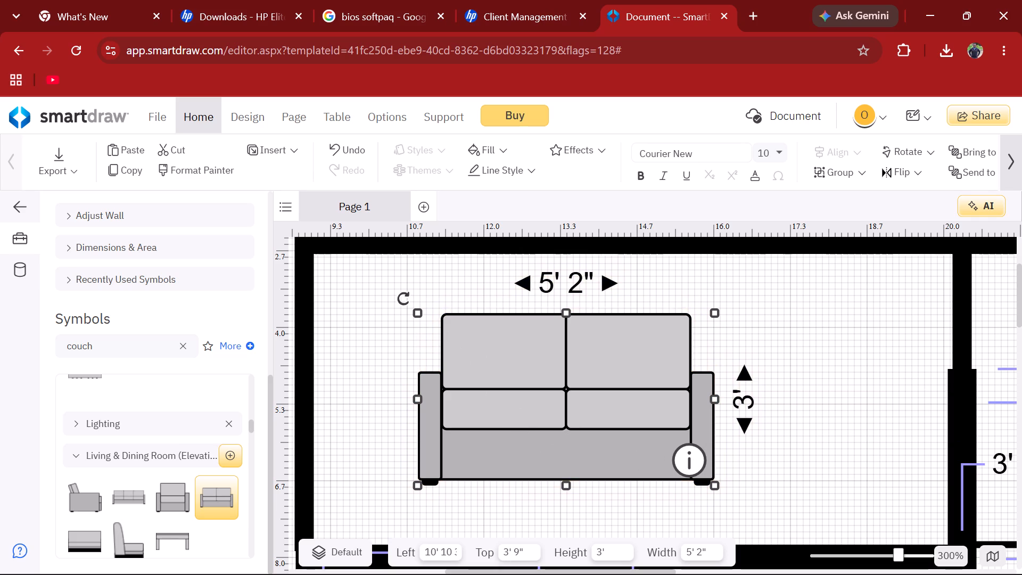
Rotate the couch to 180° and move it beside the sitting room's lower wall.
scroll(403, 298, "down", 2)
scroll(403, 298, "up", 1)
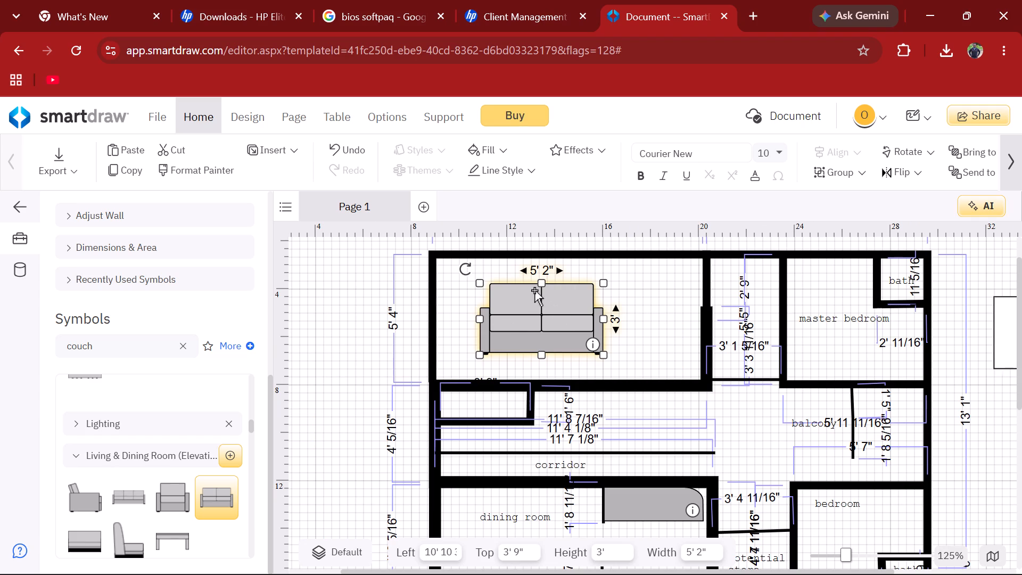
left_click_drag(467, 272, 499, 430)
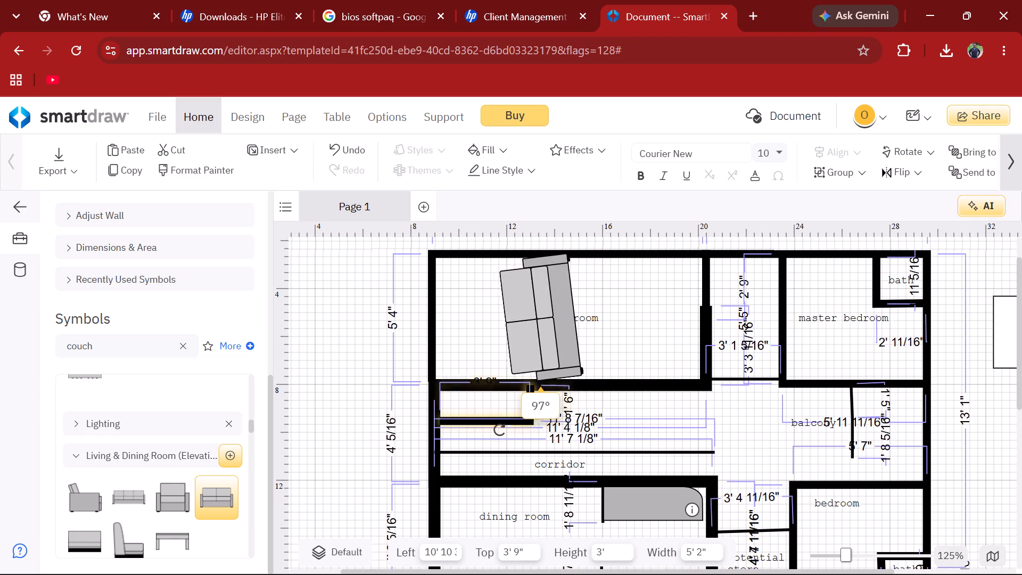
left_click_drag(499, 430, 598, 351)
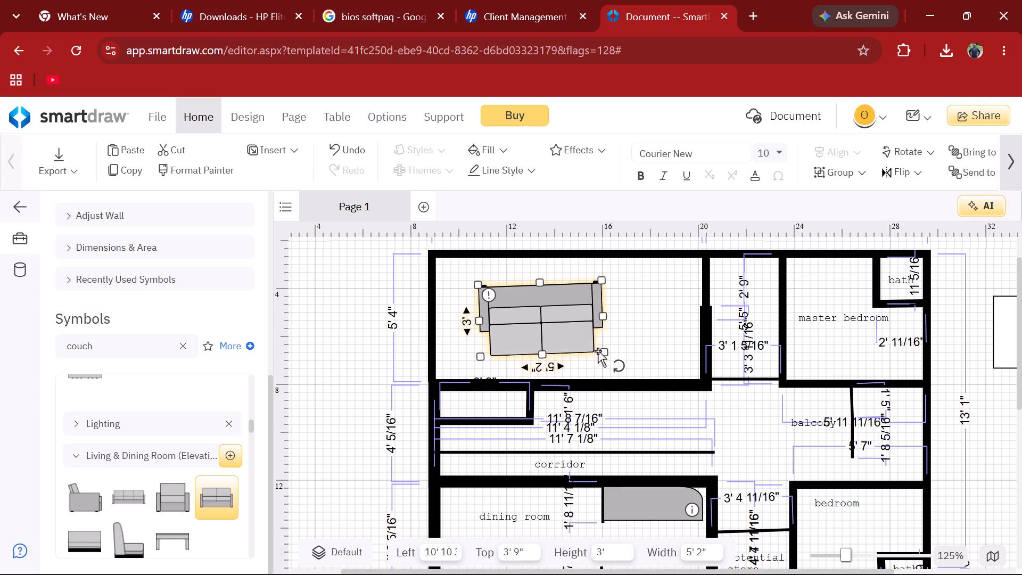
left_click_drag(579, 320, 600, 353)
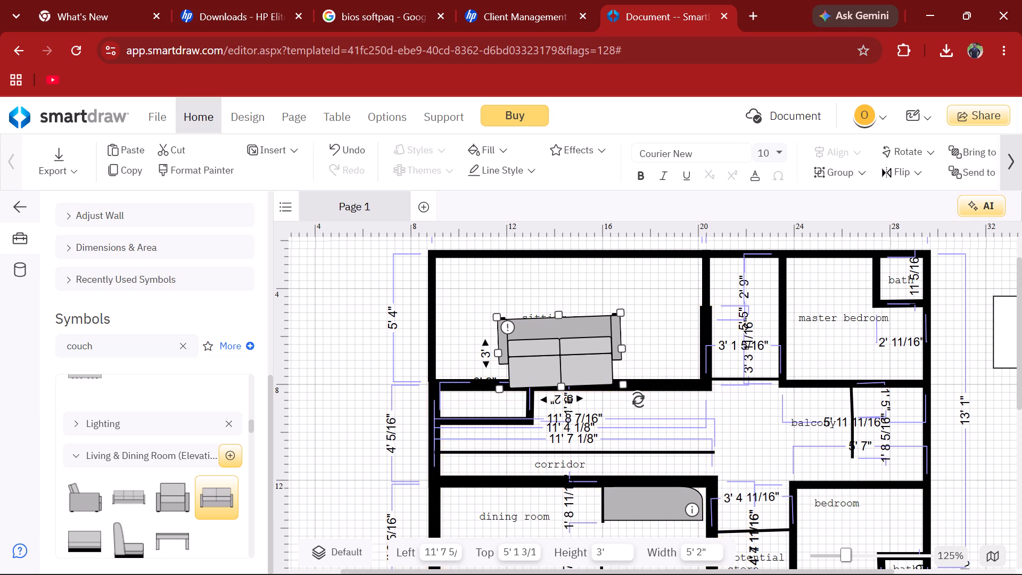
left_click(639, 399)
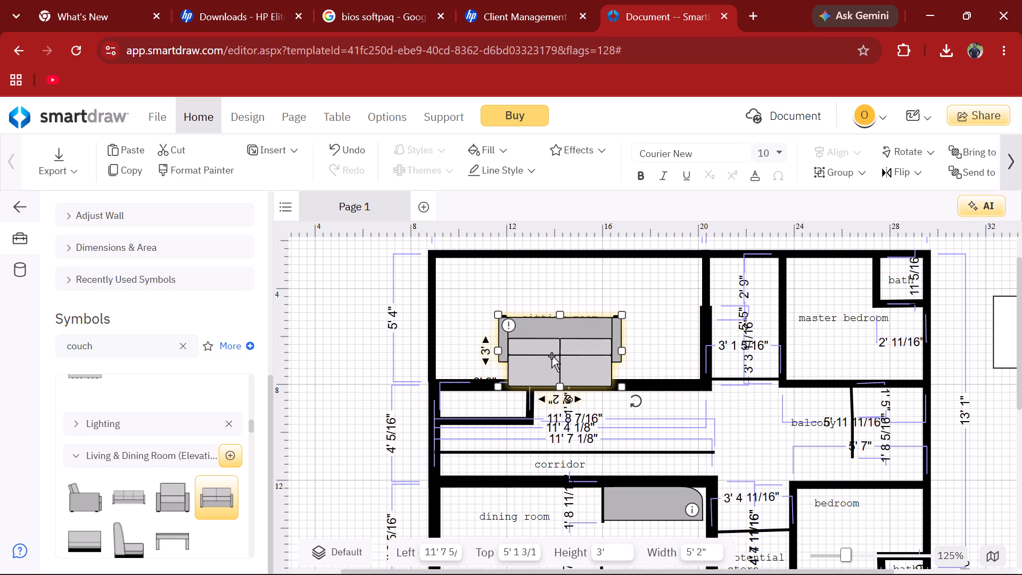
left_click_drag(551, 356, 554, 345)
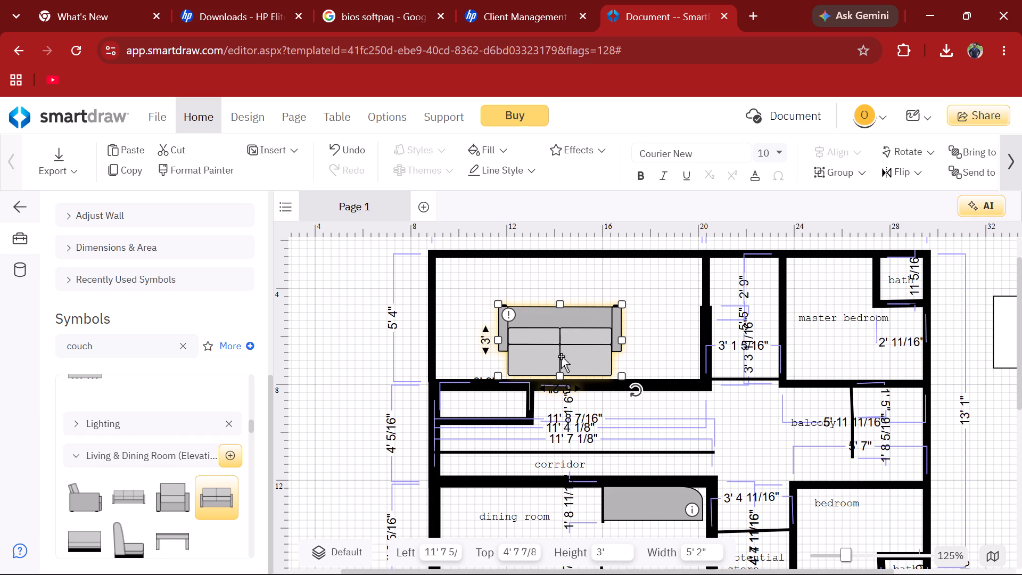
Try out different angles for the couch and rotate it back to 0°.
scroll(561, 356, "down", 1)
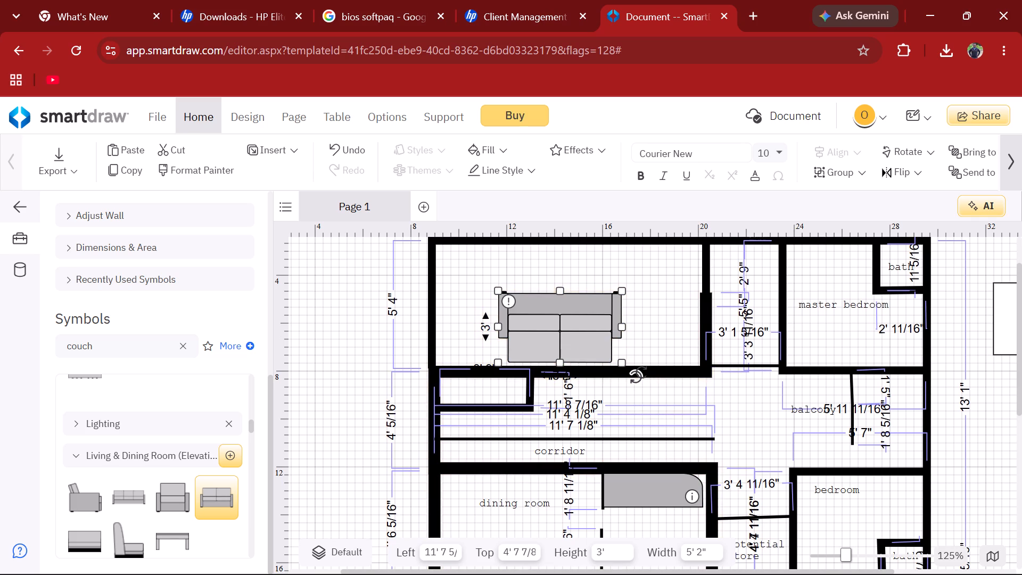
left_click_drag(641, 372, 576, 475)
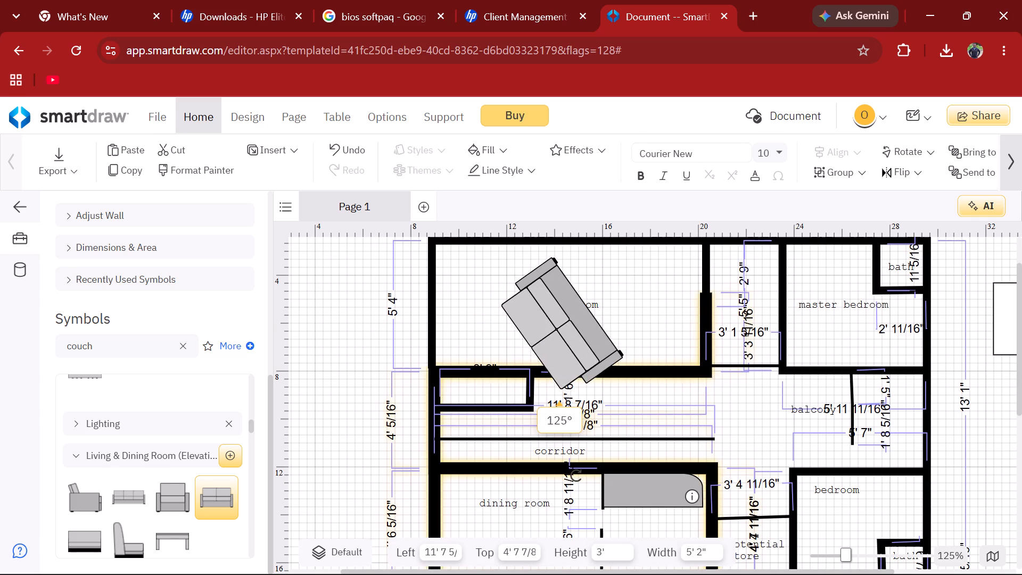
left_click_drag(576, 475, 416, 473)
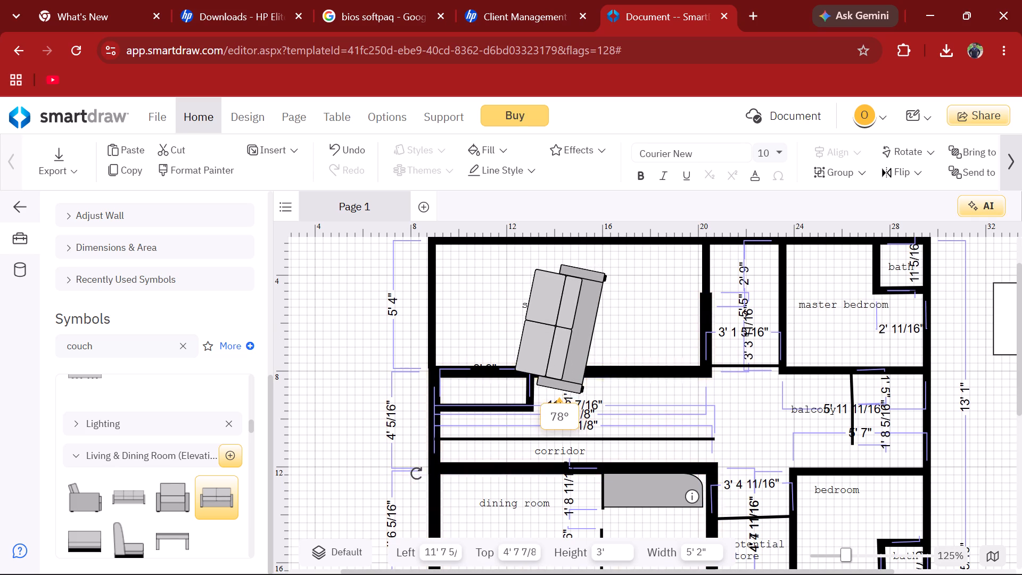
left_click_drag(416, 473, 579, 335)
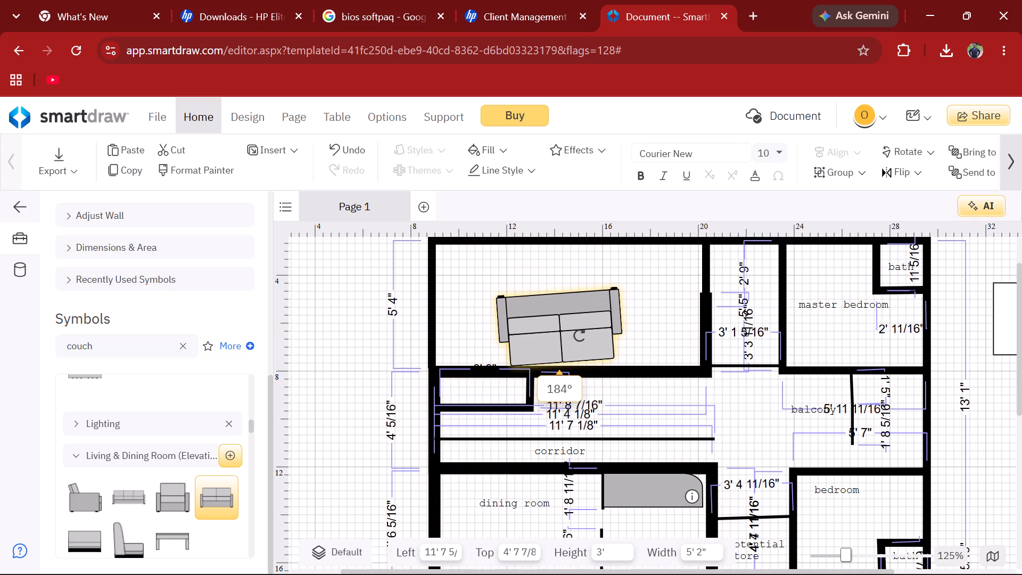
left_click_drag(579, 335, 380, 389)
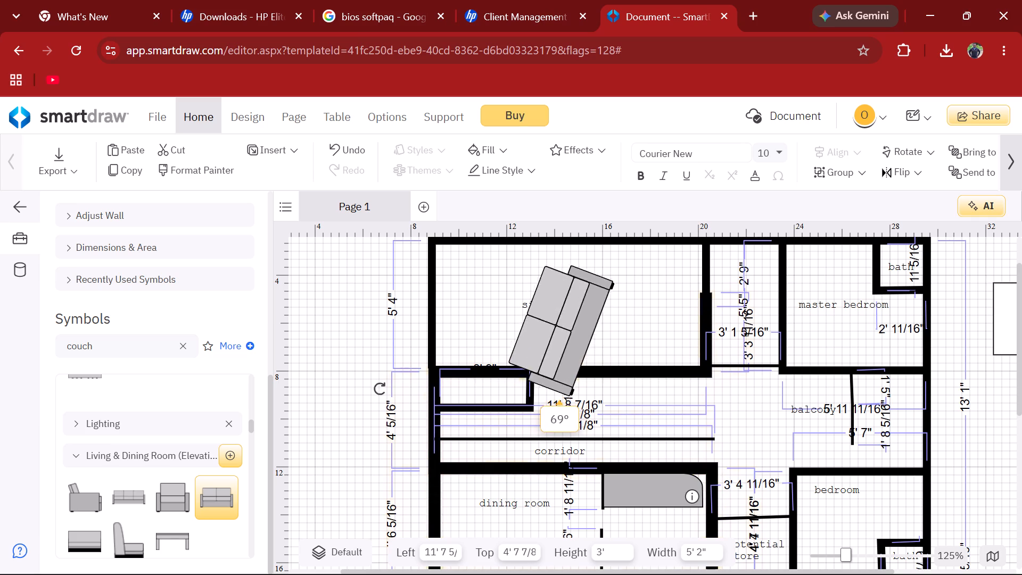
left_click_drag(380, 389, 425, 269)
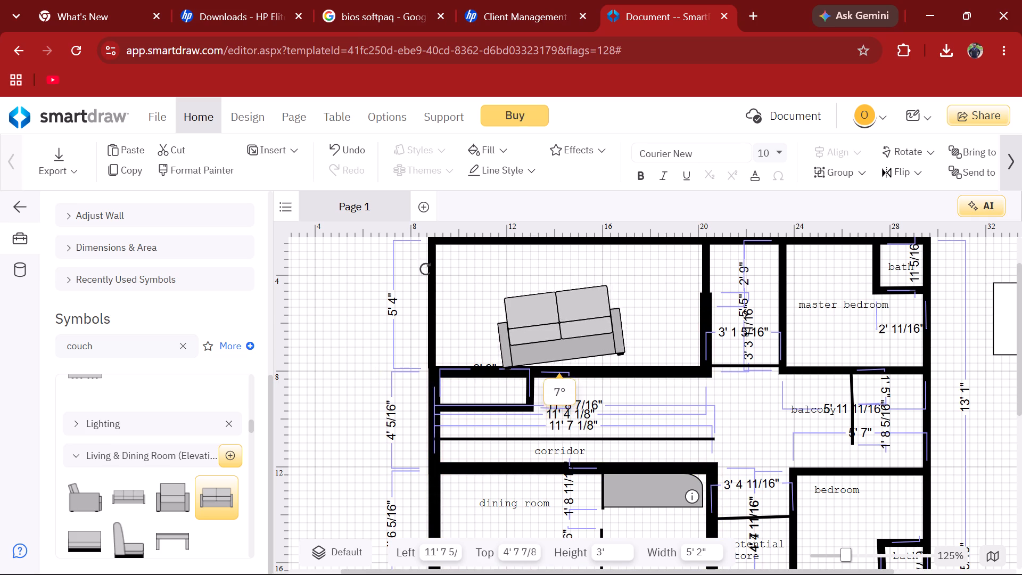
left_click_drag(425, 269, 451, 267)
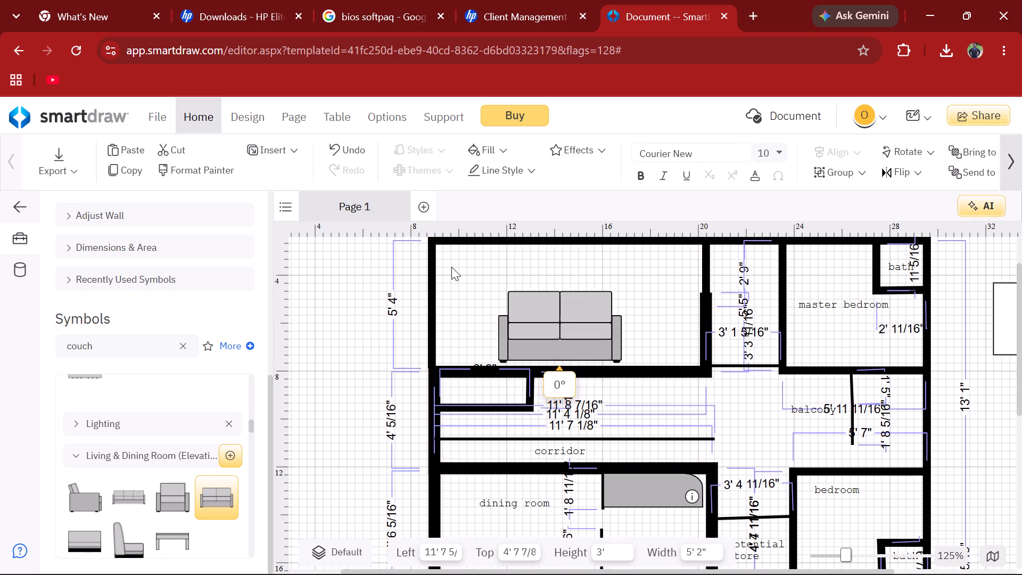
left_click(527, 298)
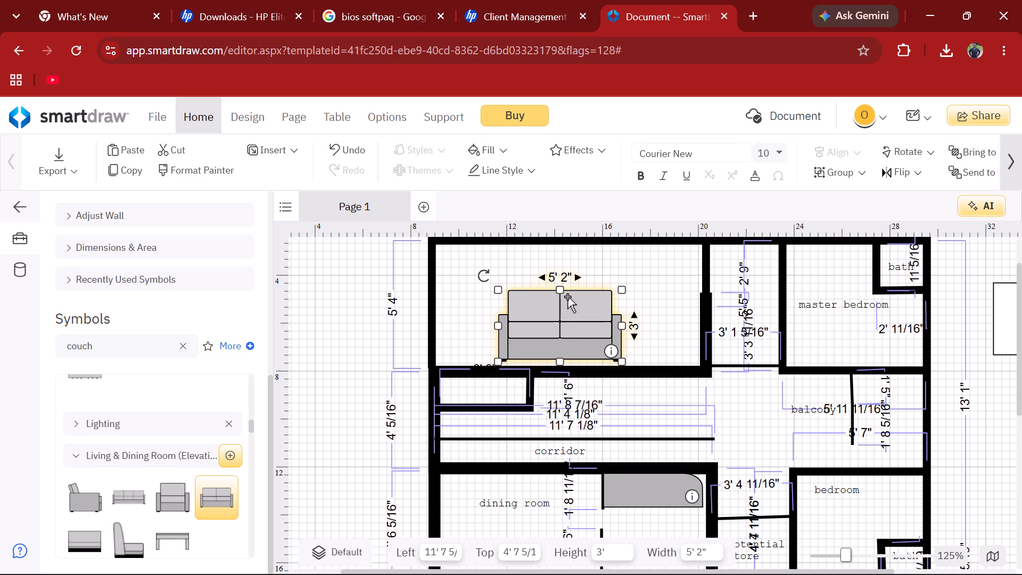
Rotate the couch to about 90° and move it against the left wall of the sitting room.
left_click_drag(485, 274, 508, 368)
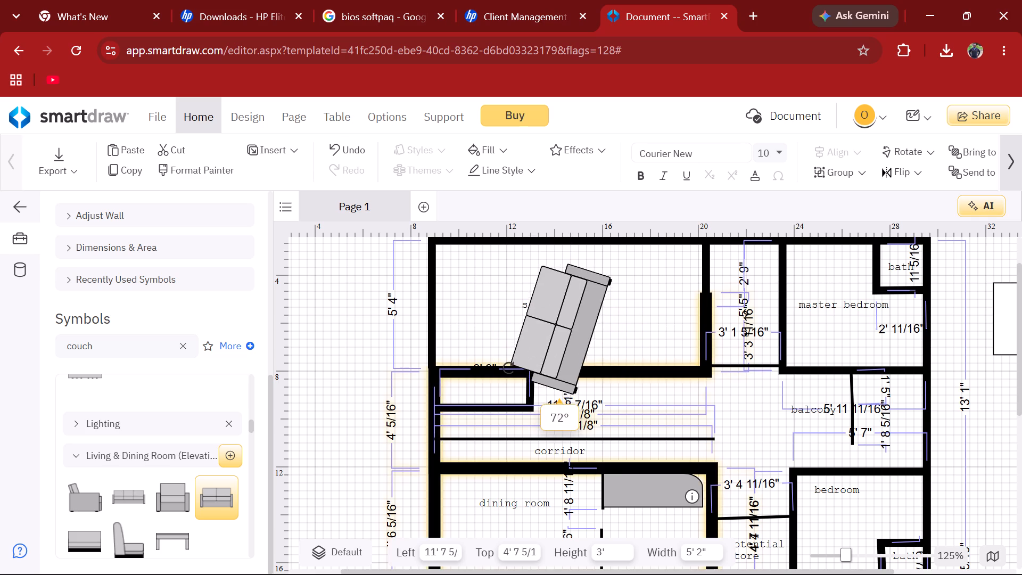
left_click_drag(508, 368, 527, 359)
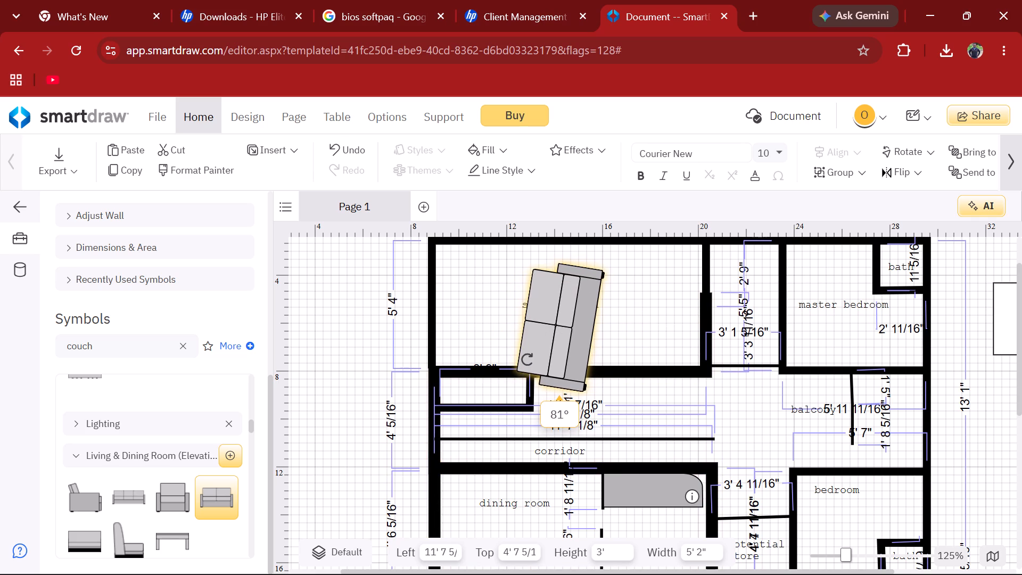
left_click_drag(527, 359, 536, 360)
left_click_drag(545, 343, 522, 328)
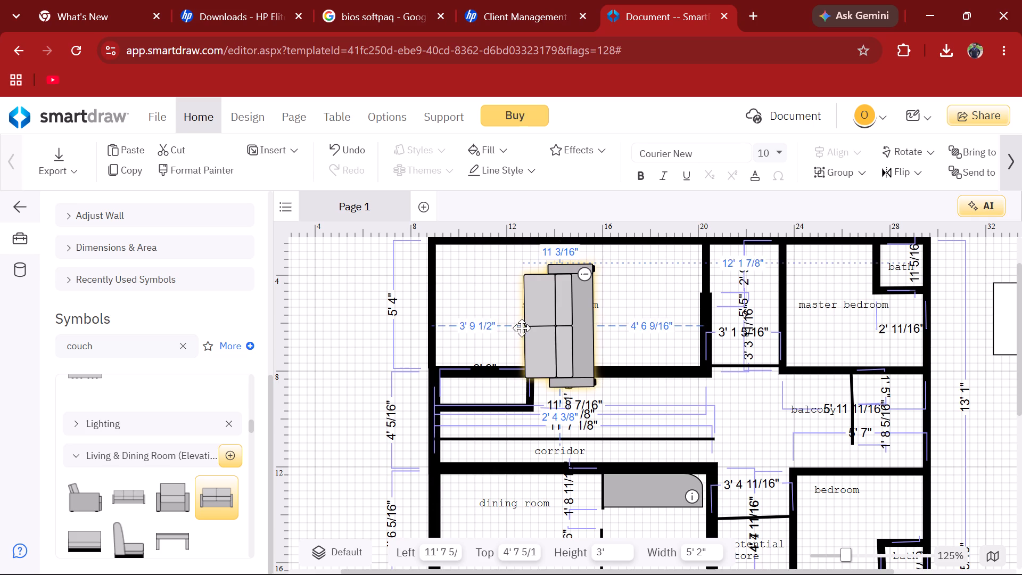
left_click_drag(522, 328, 458, 331)
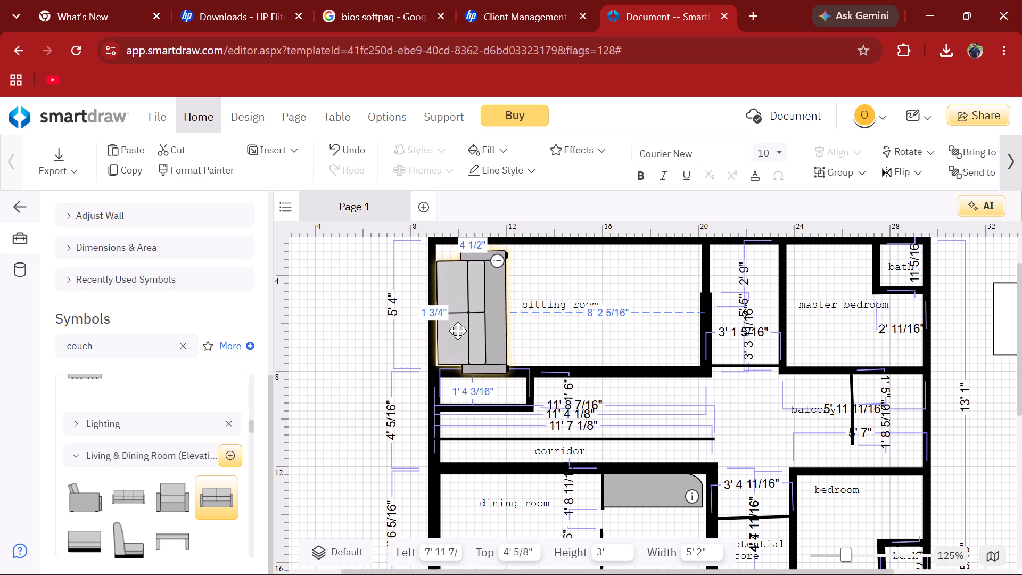
Shrink the couch proportionally to about 2' 8 13/16" by 3' 10".
left_click_drag(435, 276, 442, 289)
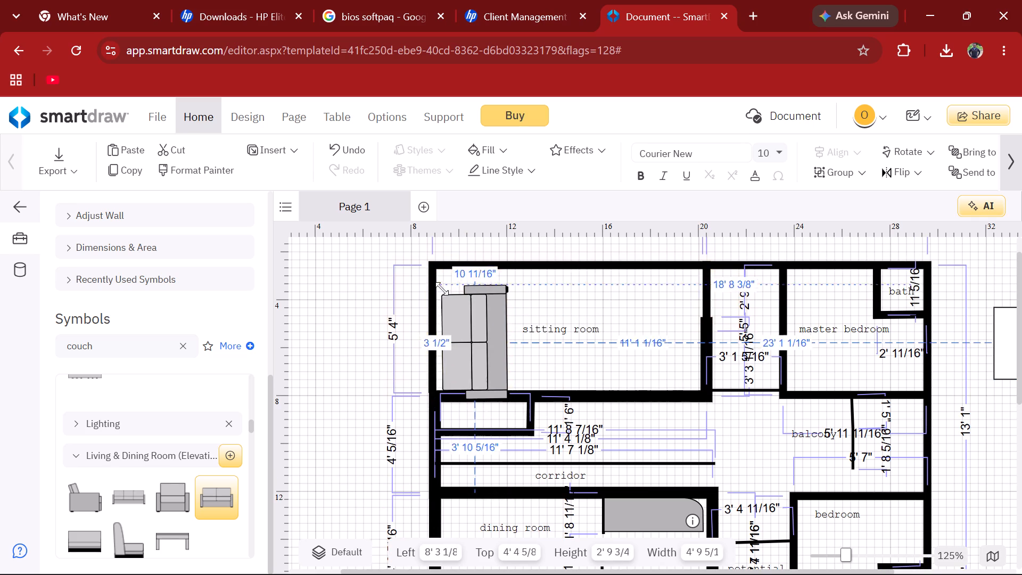
left_click_drag(442, 289, 442, 311)
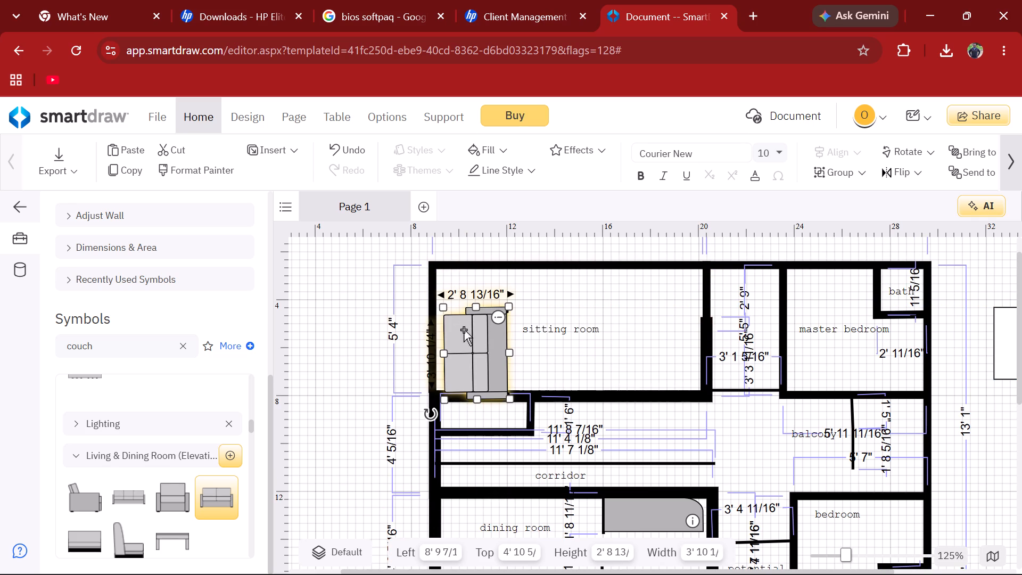
Move the couch up along the left wall, clear of the sitting room's lower wall, to a top position of 4'.
scroll(466, 331, "down", 1)
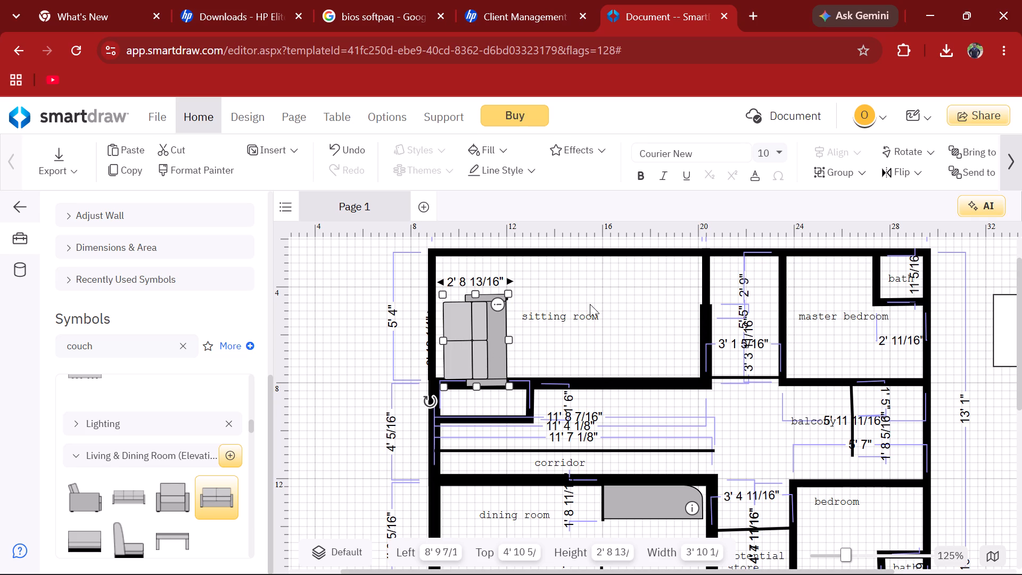
scroll(590, 304, "down", 1)
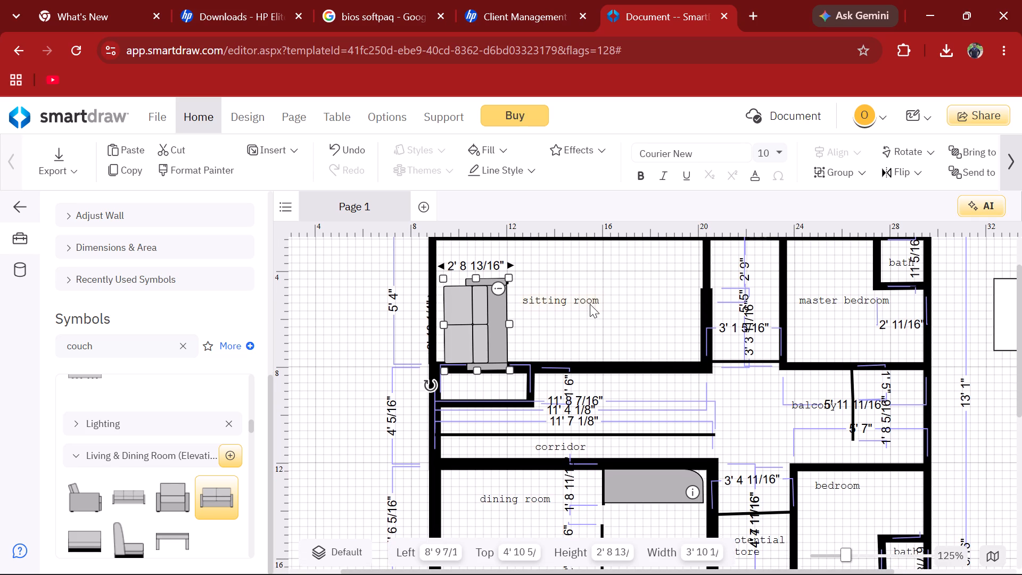
left_click(465, 286)
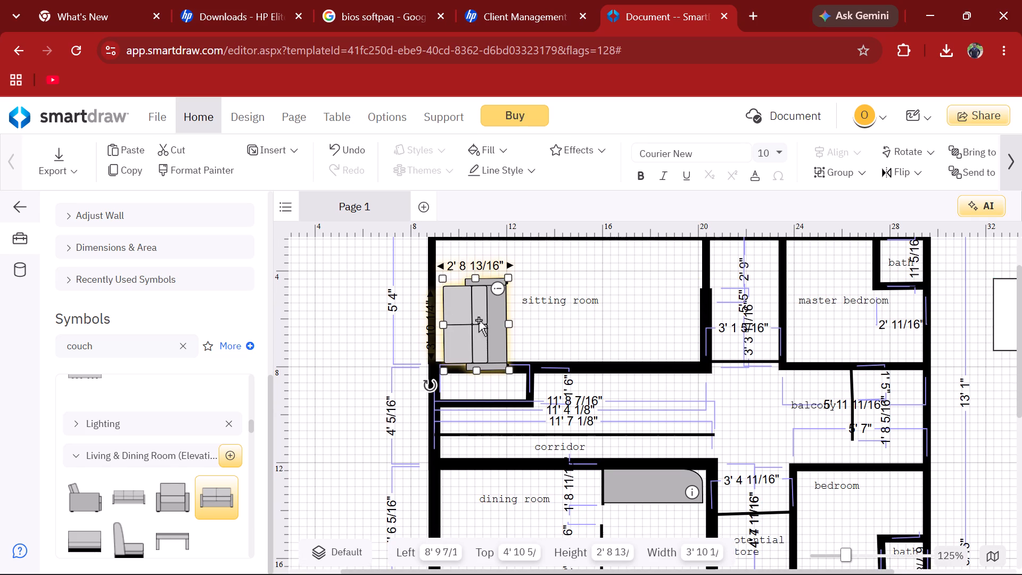
left_click(435, 379)
left_click_drag(467, 309, 466, 292)
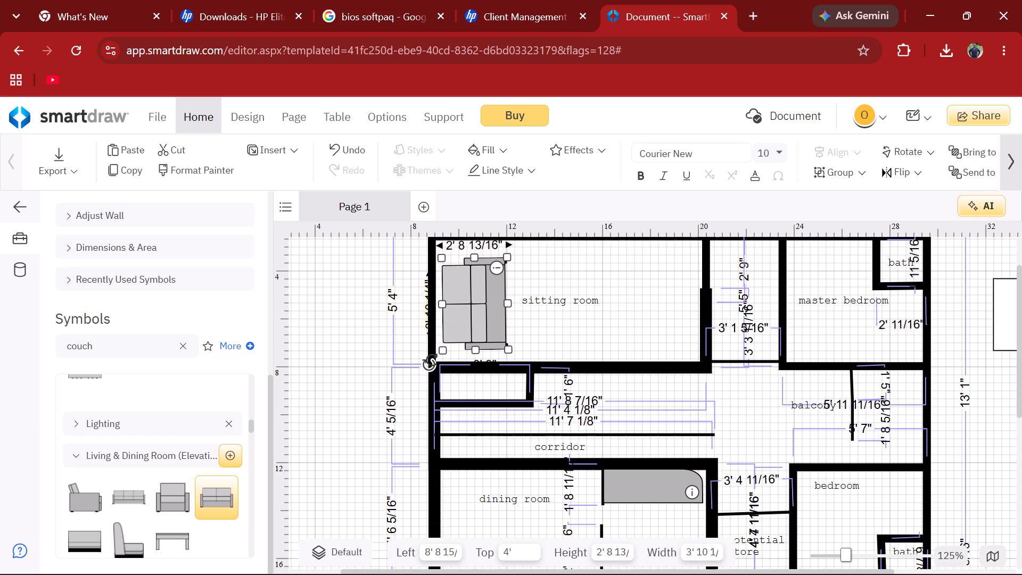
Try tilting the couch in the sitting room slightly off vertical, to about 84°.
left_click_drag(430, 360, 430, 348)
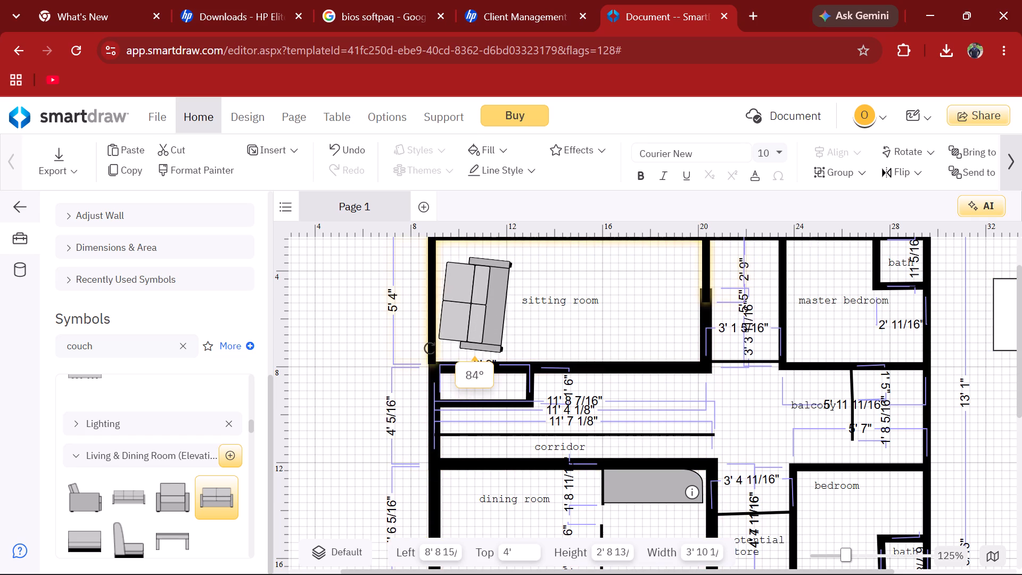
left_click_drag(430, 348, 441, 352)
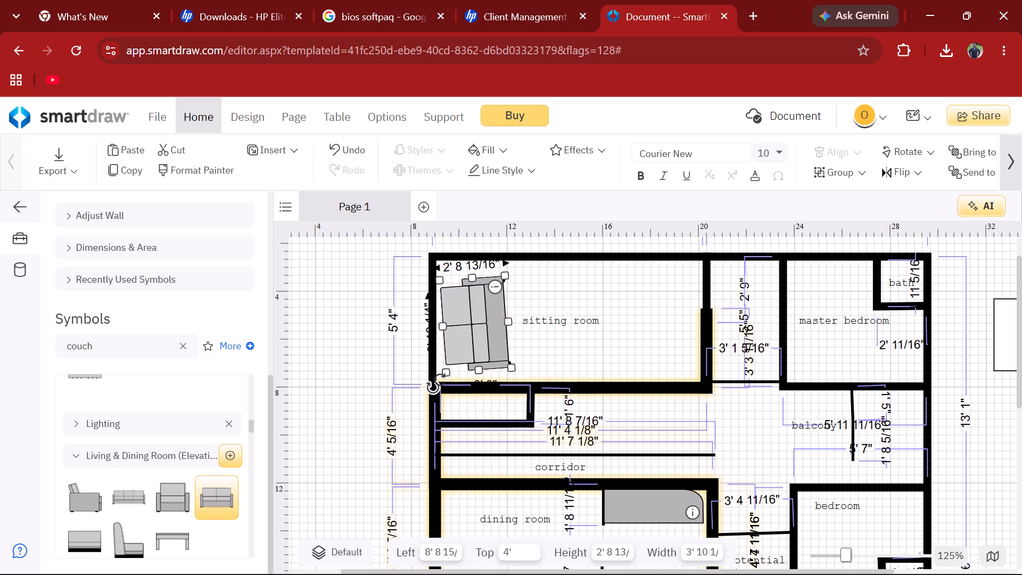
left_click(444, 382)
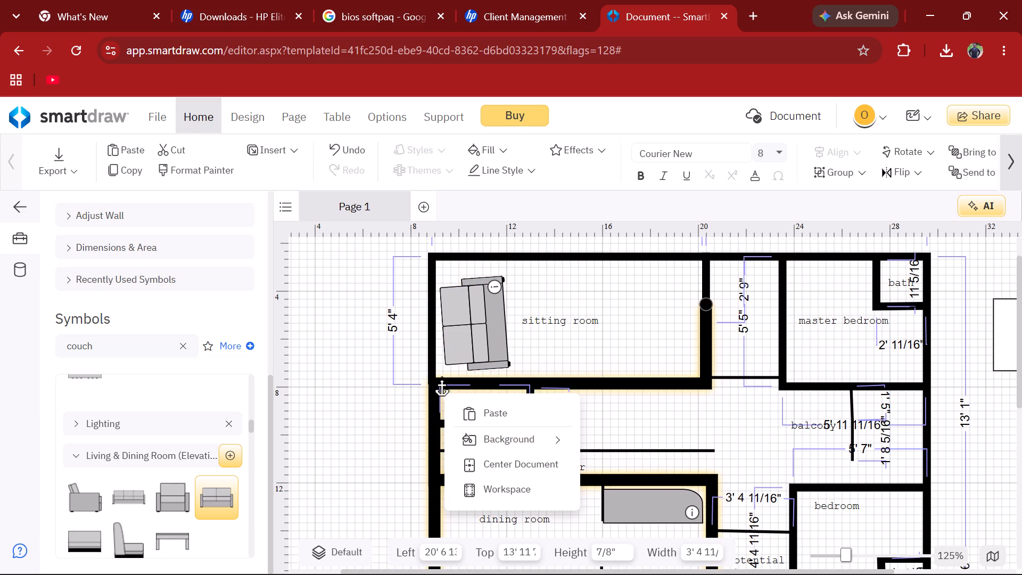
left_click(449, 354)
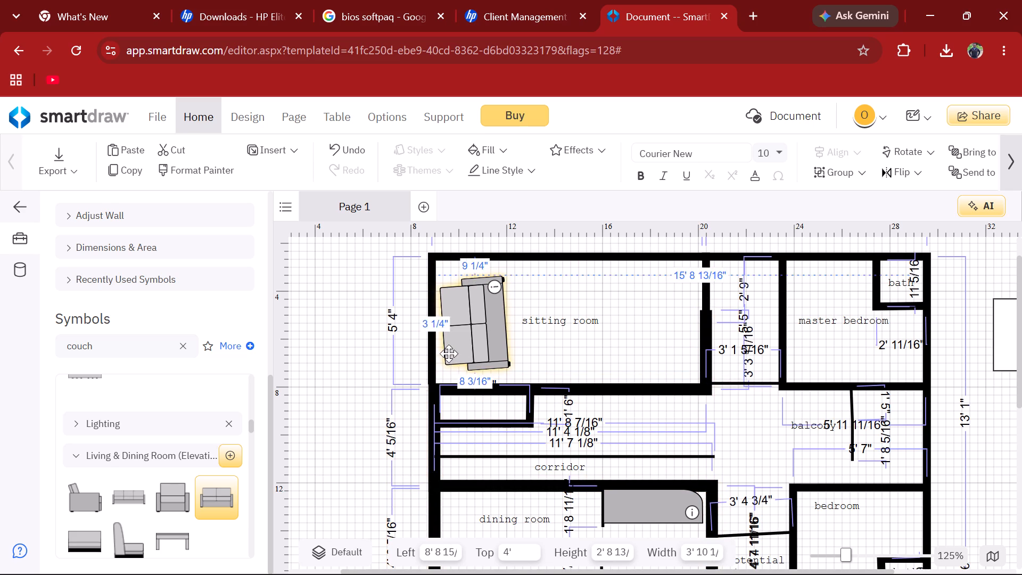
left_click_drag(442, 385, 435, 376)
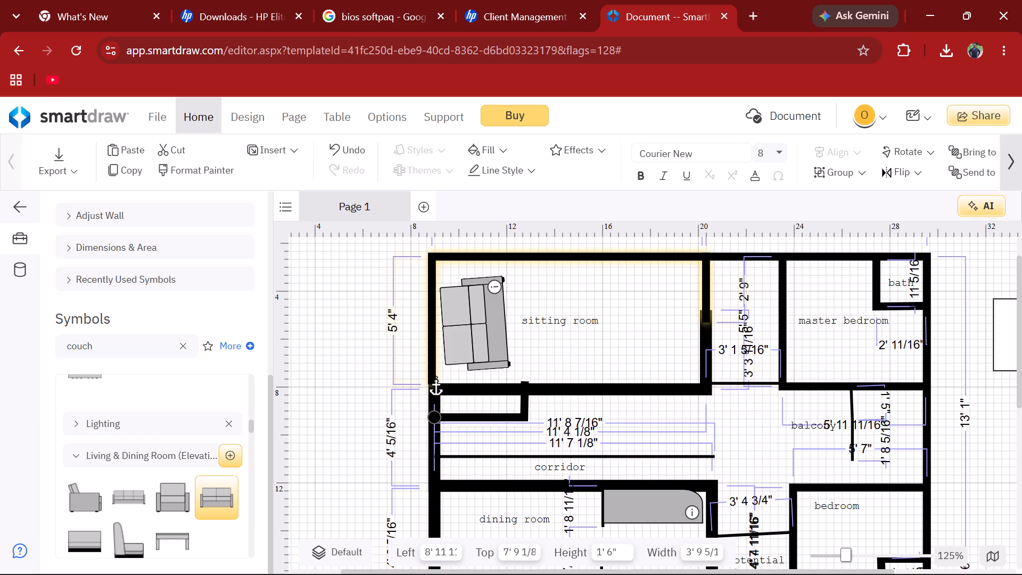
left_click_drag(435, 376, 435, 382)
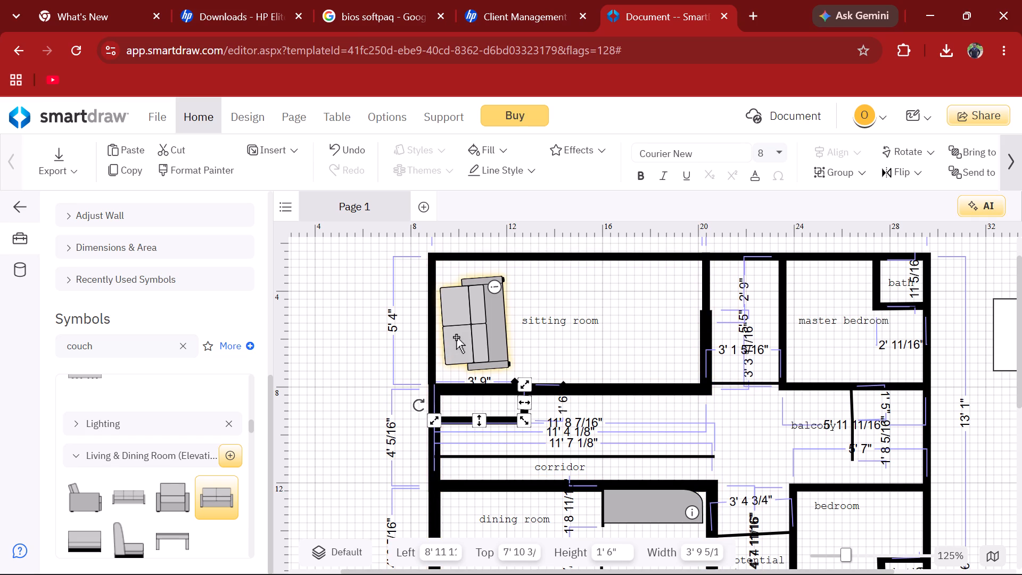
Straighten the couch to 90° and place it against the sitting room's left wall, at left 8' 7" and top about 4' 6".
left_click_drag(459, 338, 459, 344)
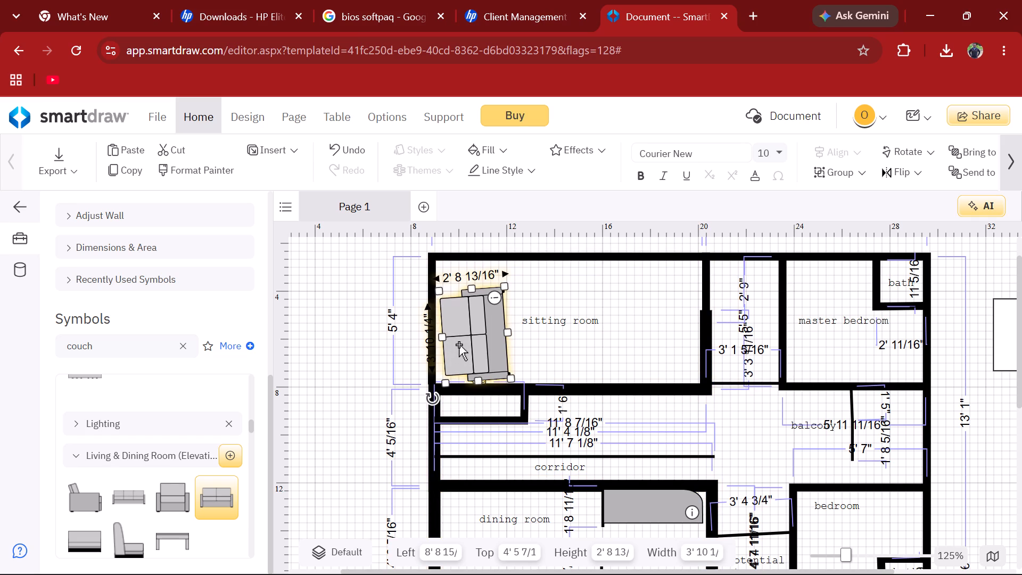
left_click_drag(456, 331, 474, 339)
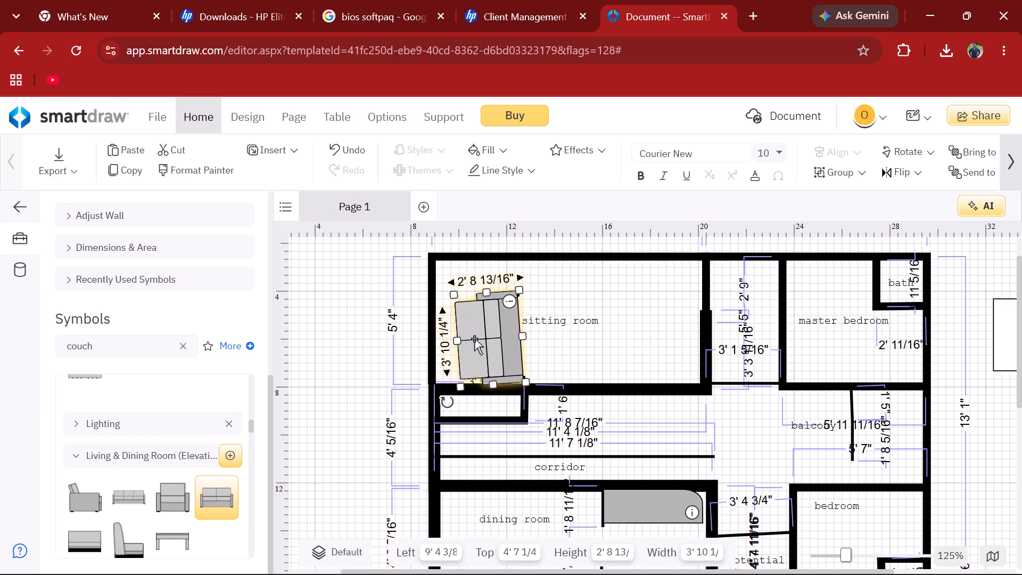
left_click_drag(473, 352, 477, 359)
left_click_drag(480, 359, 479, 343)
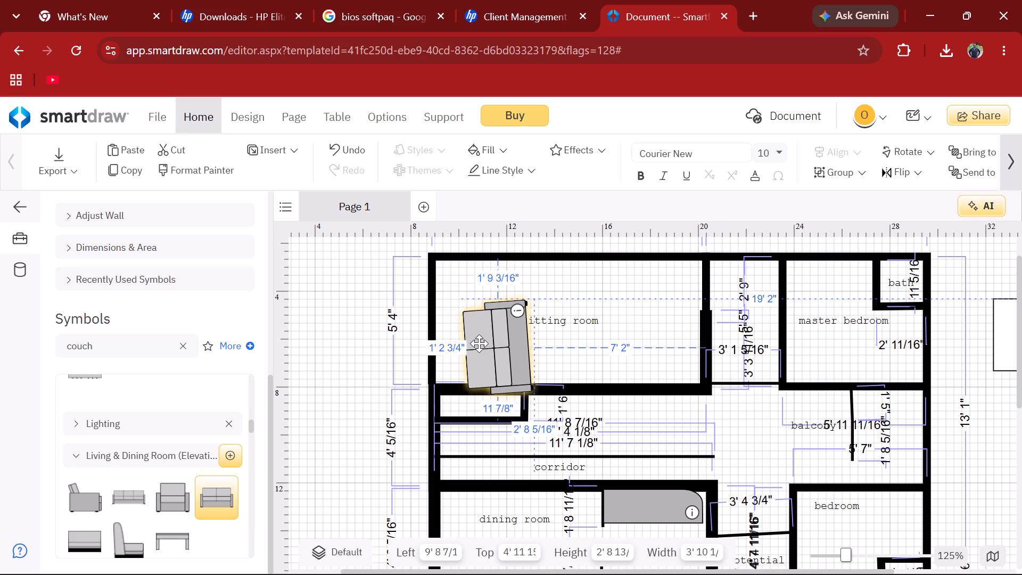
left_click_drag(479, 343, 474, 330)
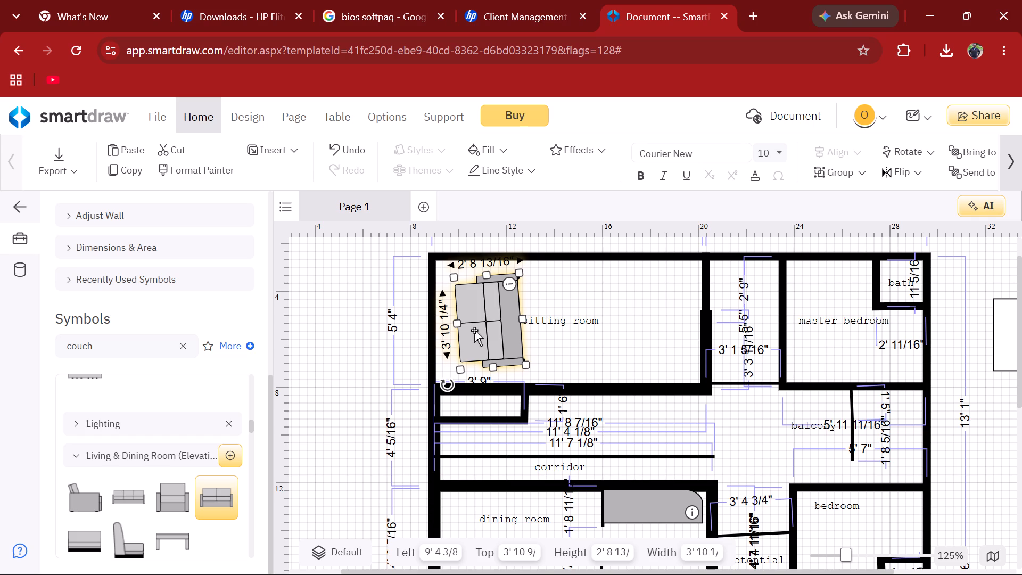
left_click(446, 378)
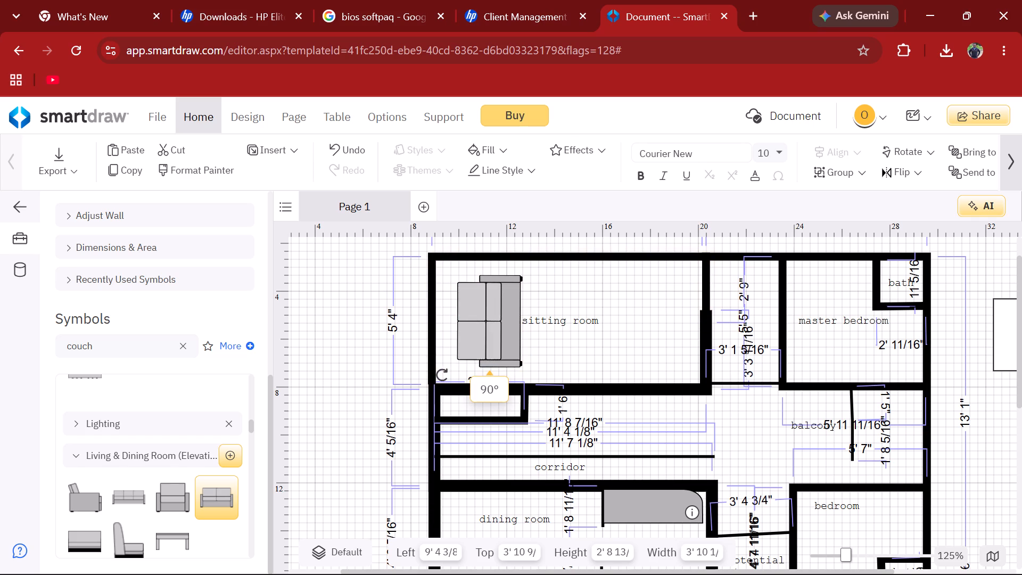
left_click_drag(500, 315, 484, 322)
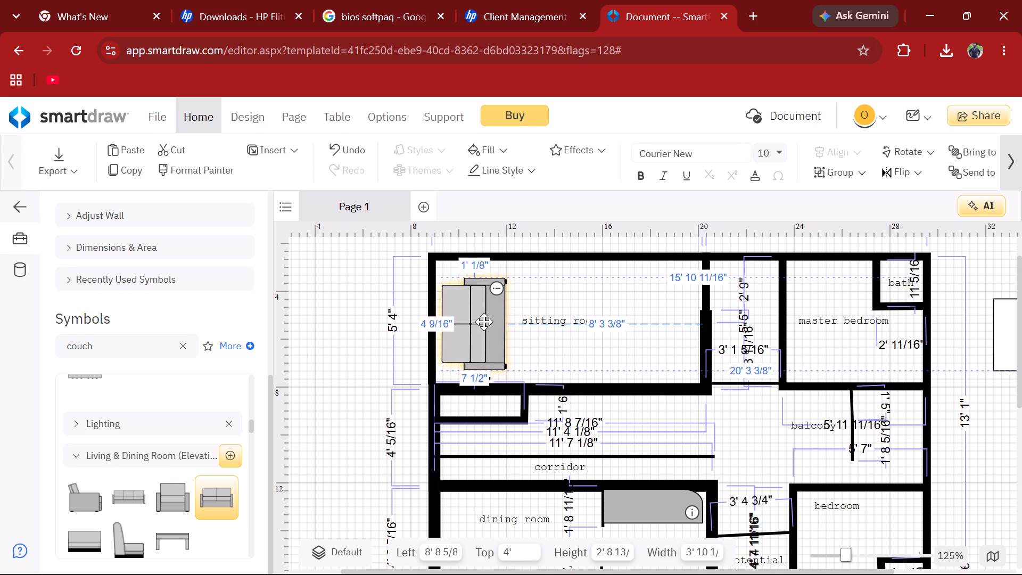
left_click_drag(484, 322, 481, 325)
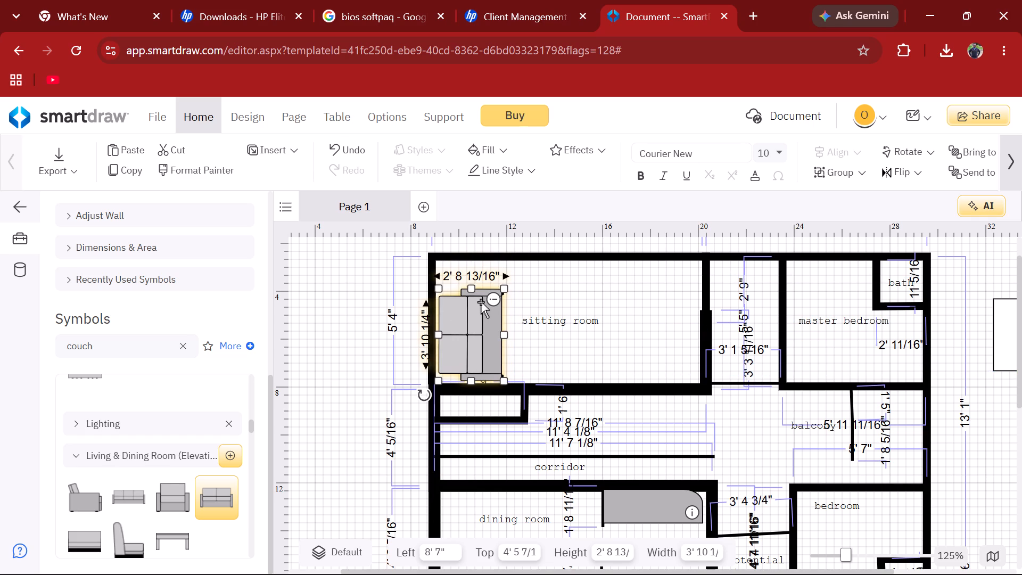
Add the Sofa/Couch - 1 symbol, 7' by 3', to the sitting room beside the couch, just above the lower wall.
scroll(481, 302, "down", 1)
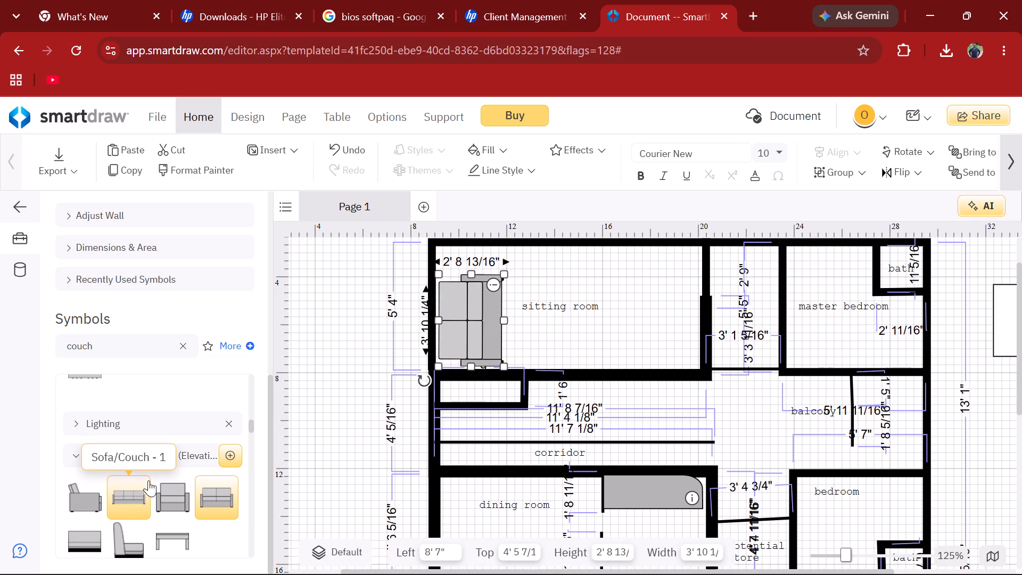
left_click_drag(149, 480, 547, 331)
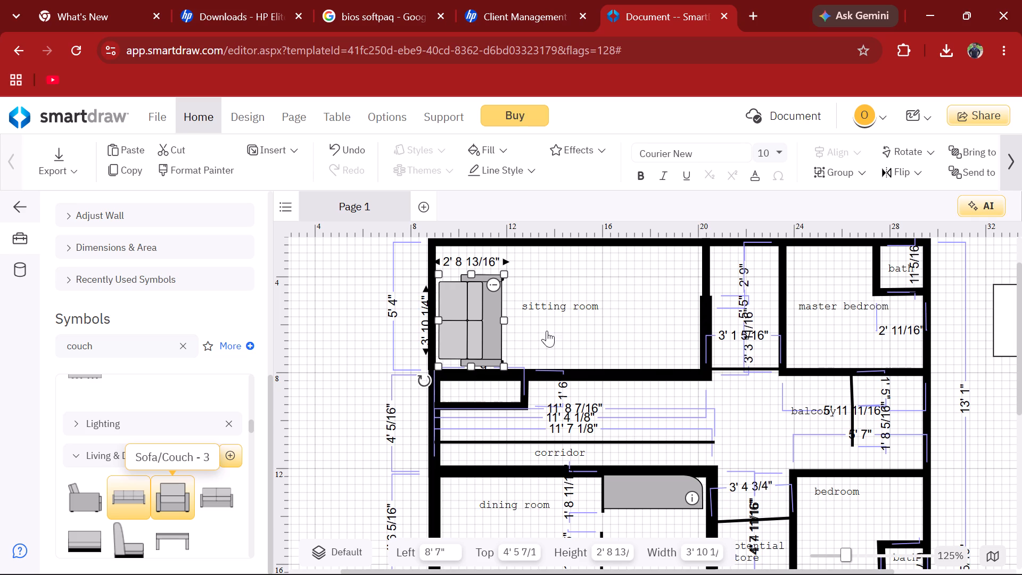
left_click_drag(547, 331, 553, 333)
left_click_drag(121, 488, 533, 354)
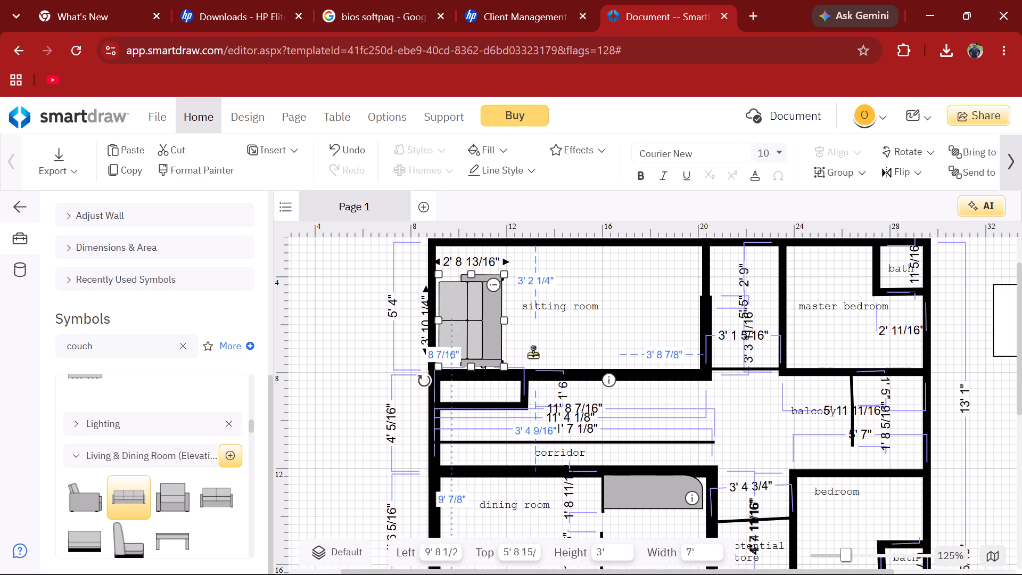
left_click_drag(533, 354, 587, 330)
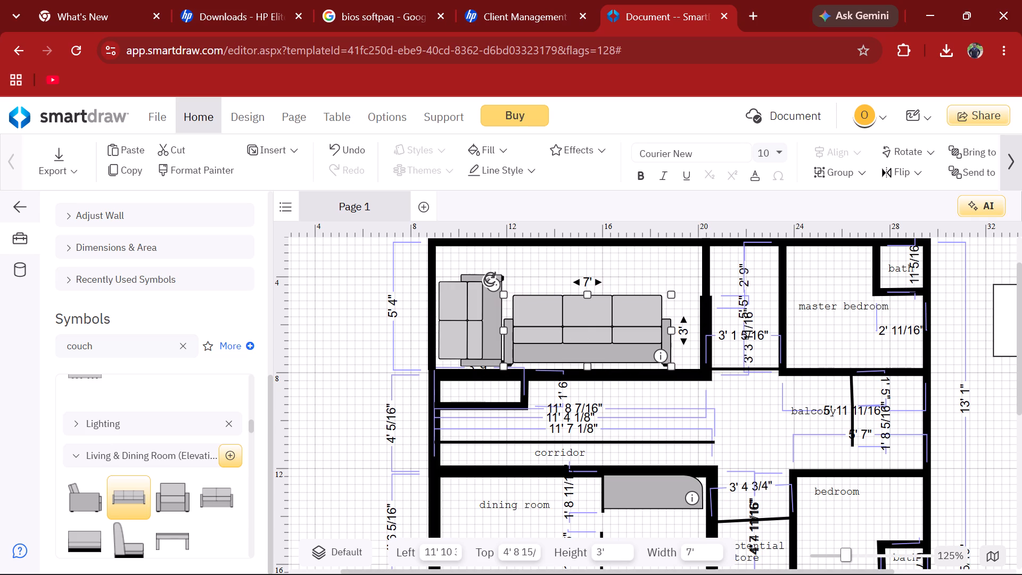
Rotate the three-seat sofa to about 180° and position it along the lower wall, at left about 11' 9" and top about 4' 8".
left_click_drag(490, 278, 718, 402)
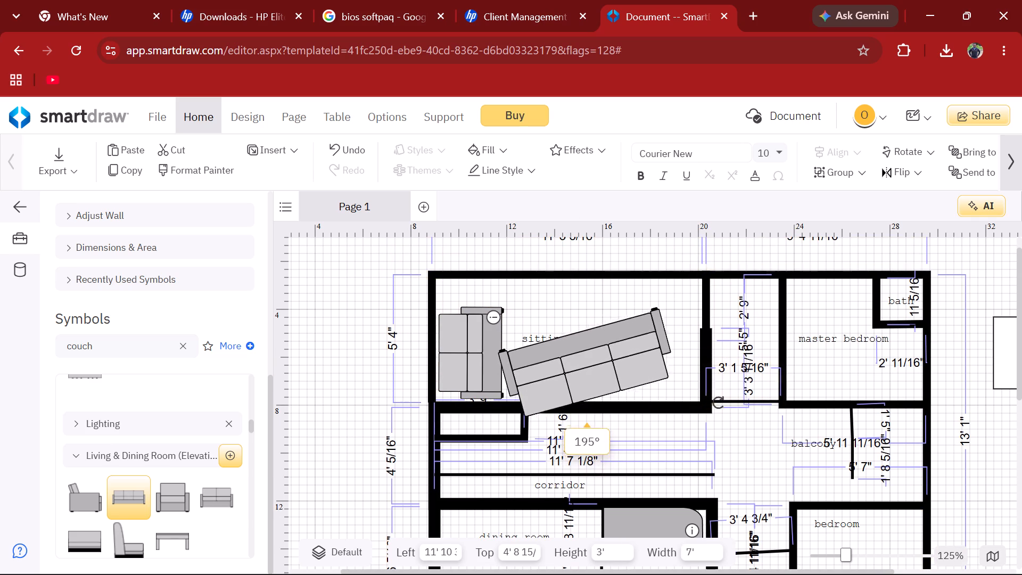
left_click_drag(718, 402, 706, 432)
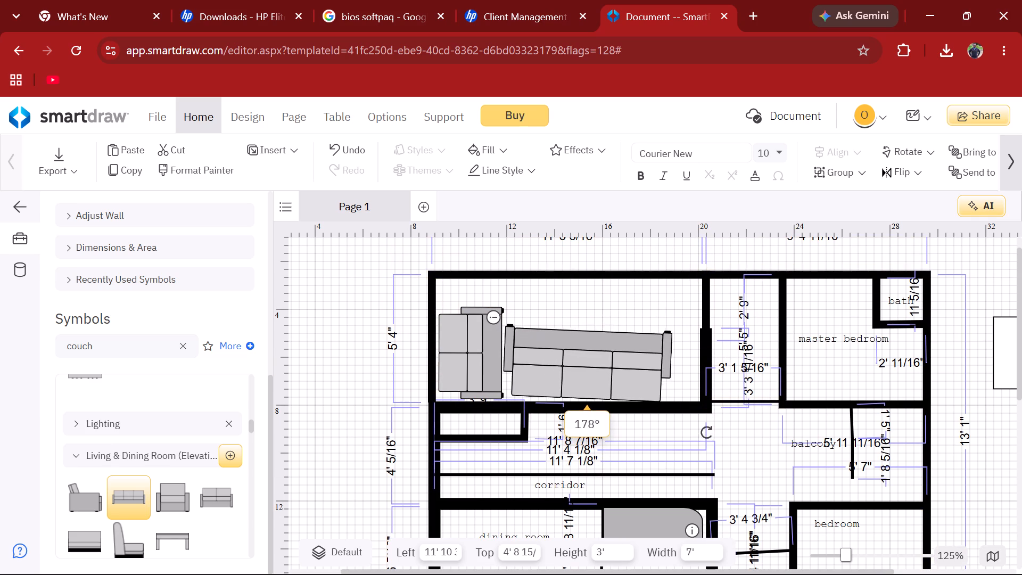
left_click_drag(706, 432, 705, 429)
left_click_drag(606, 362, 600, 361)
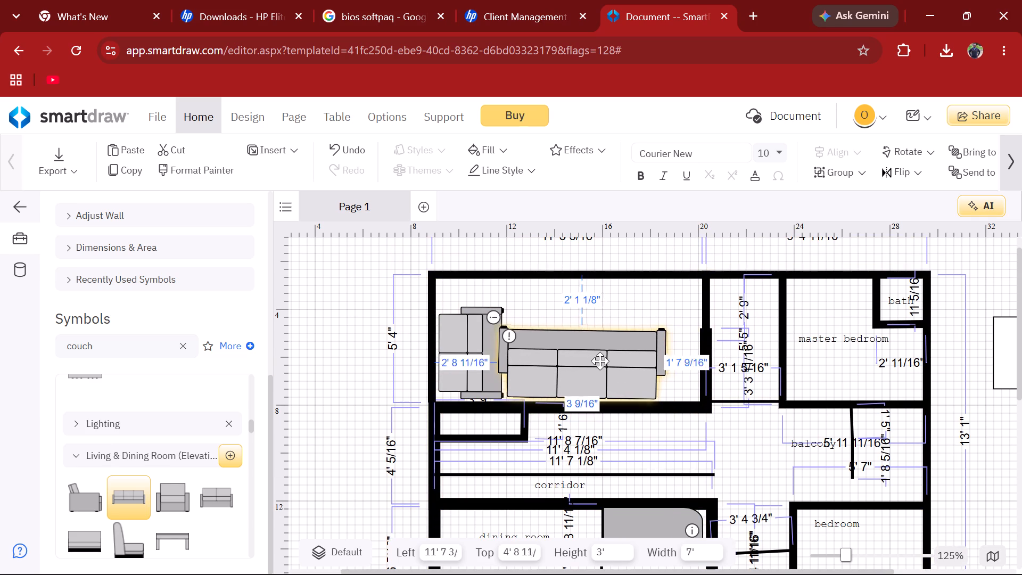
left_click_drag(600, 361, 600, 359)
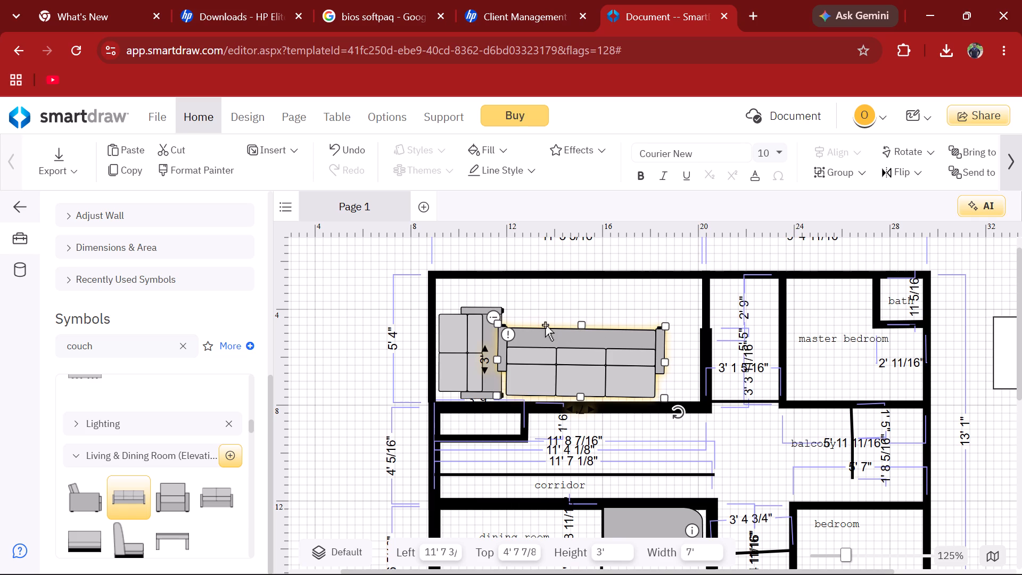
left_click(551, 345)
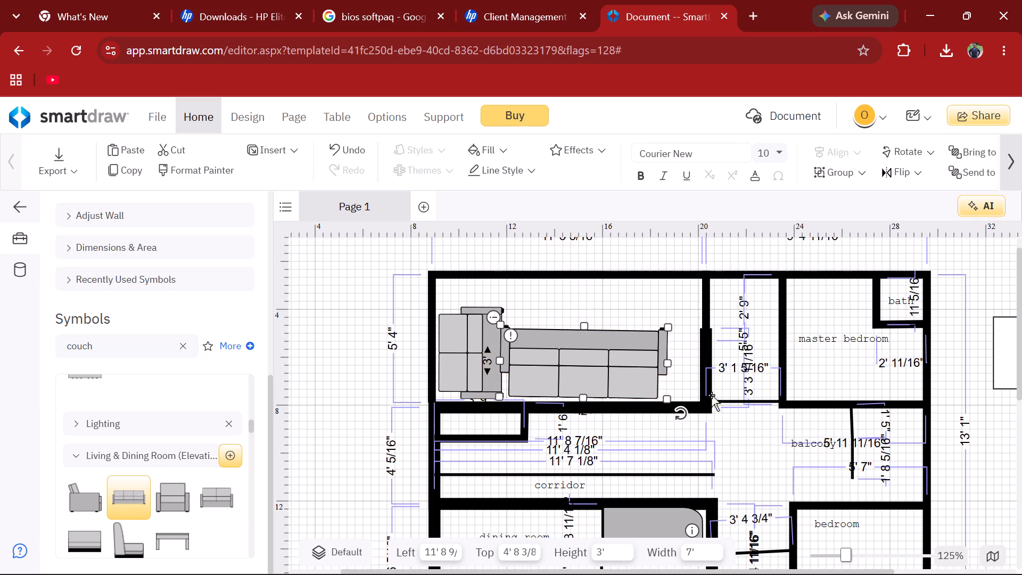
left_click(680, 408)
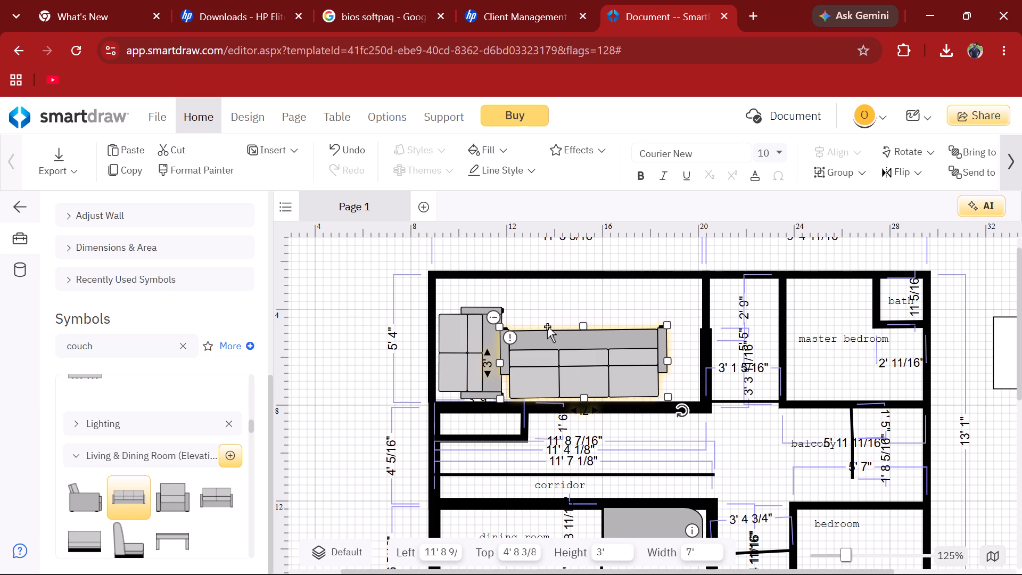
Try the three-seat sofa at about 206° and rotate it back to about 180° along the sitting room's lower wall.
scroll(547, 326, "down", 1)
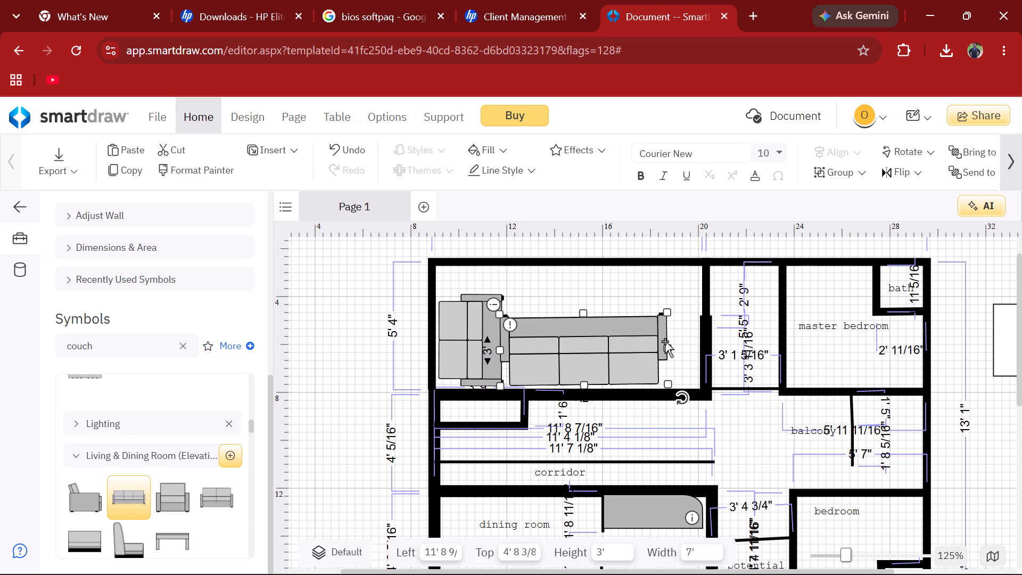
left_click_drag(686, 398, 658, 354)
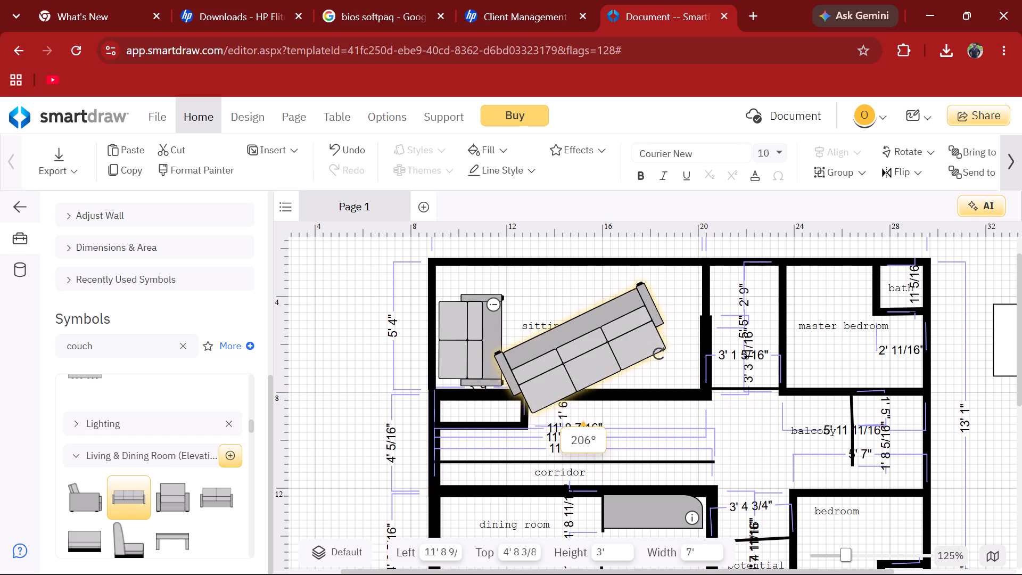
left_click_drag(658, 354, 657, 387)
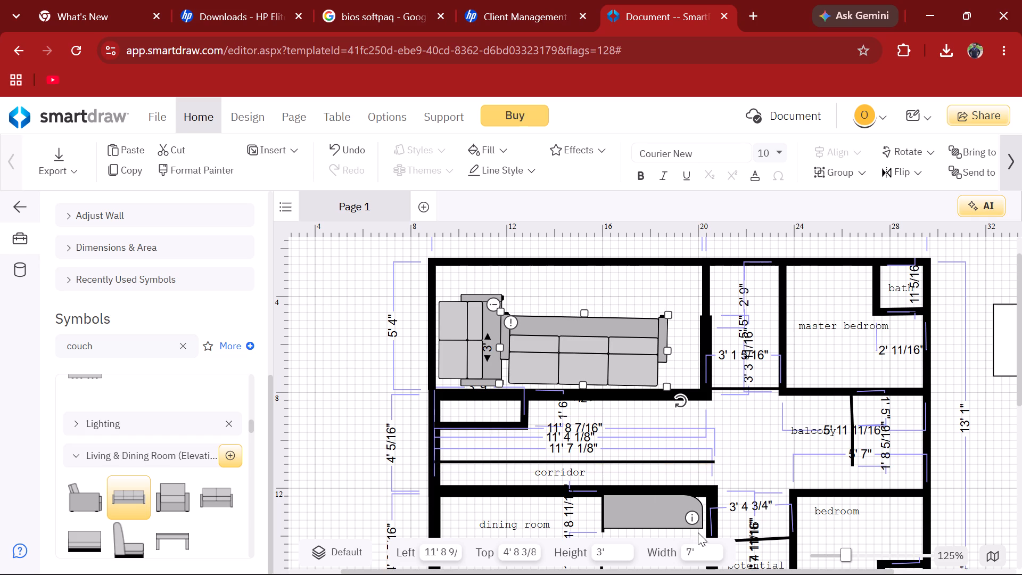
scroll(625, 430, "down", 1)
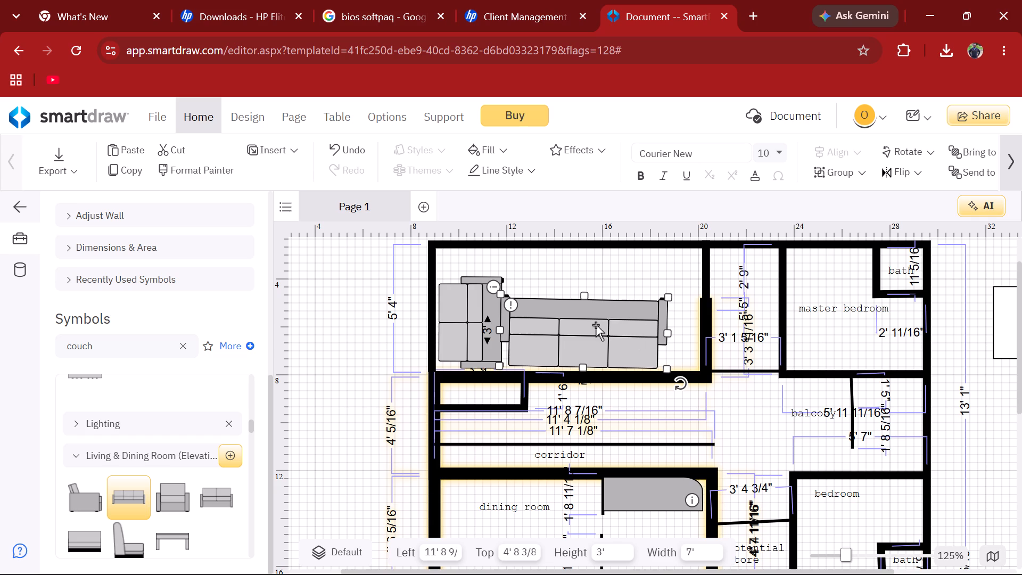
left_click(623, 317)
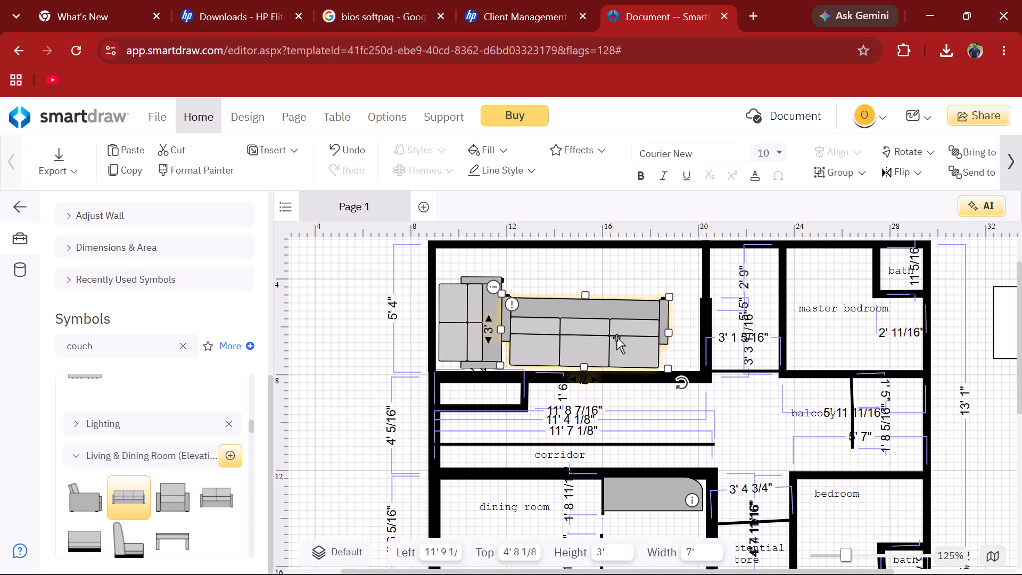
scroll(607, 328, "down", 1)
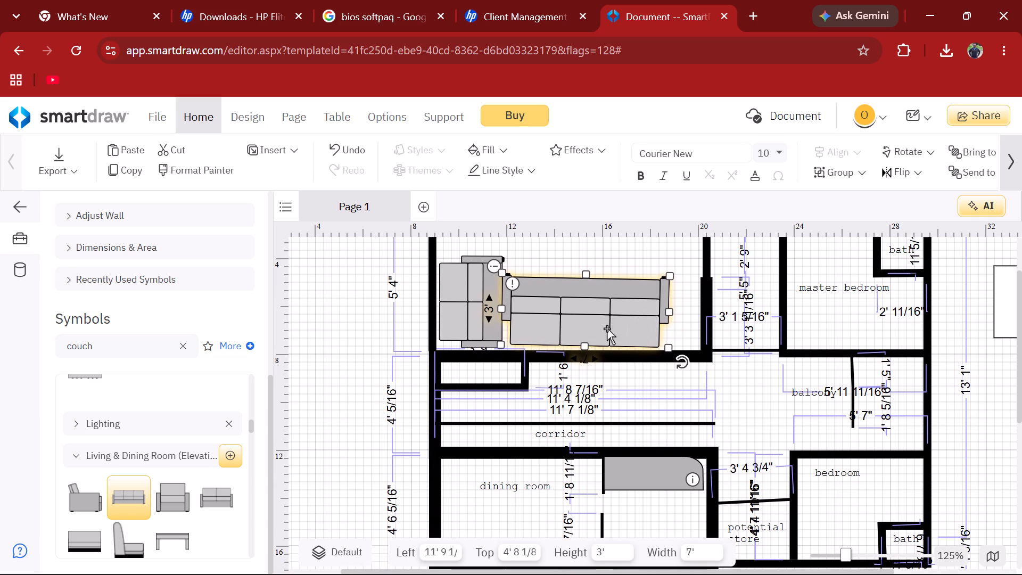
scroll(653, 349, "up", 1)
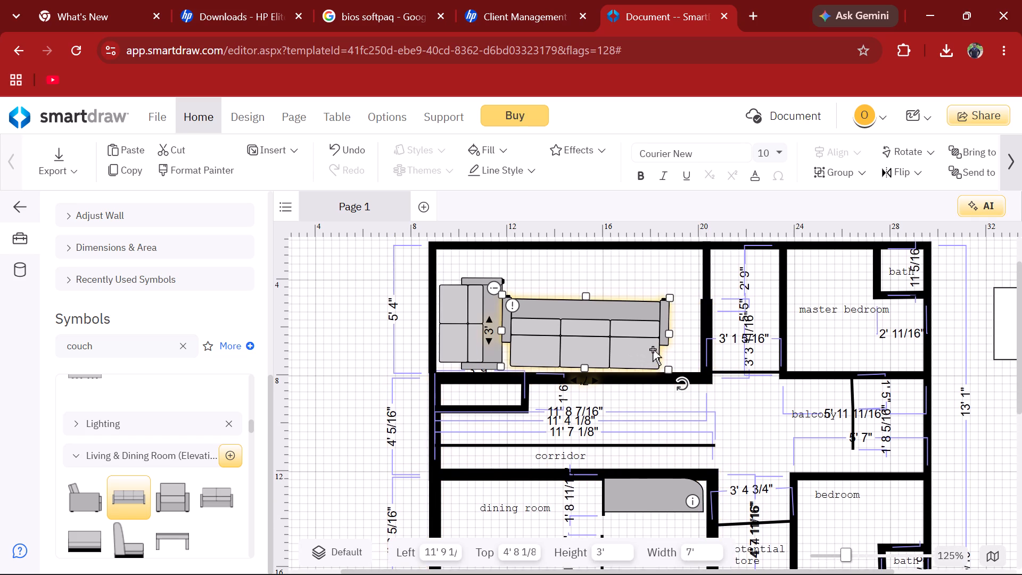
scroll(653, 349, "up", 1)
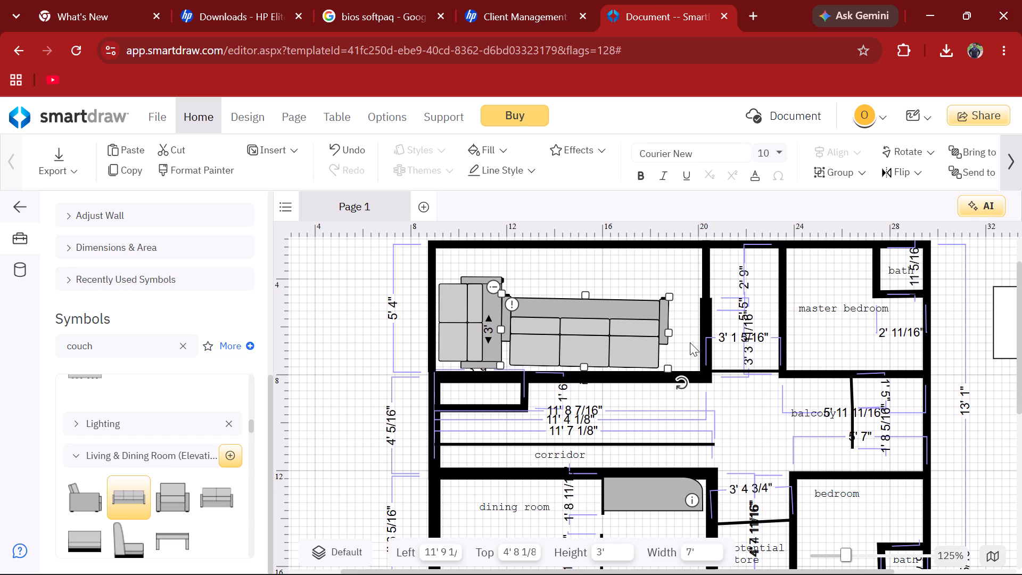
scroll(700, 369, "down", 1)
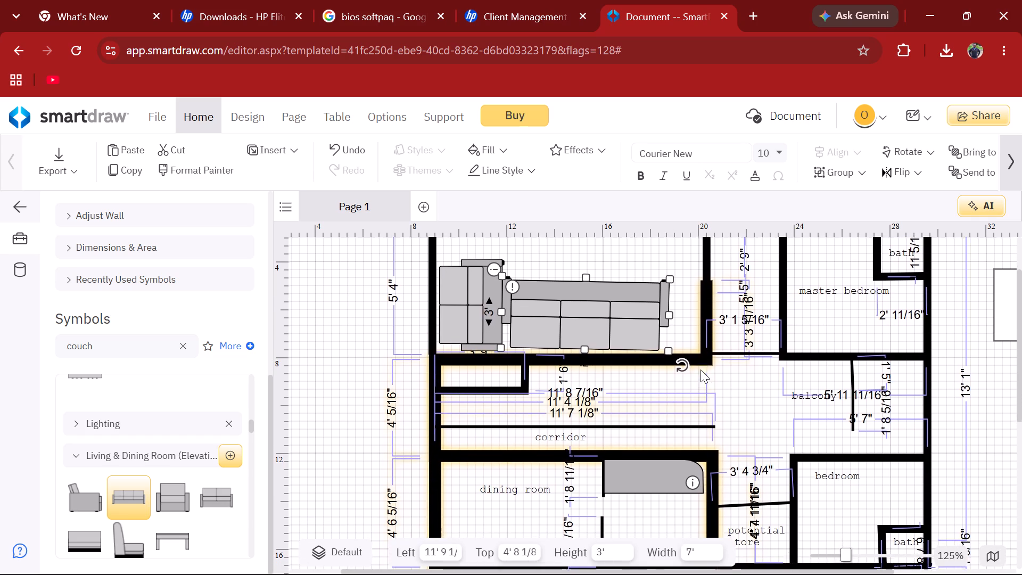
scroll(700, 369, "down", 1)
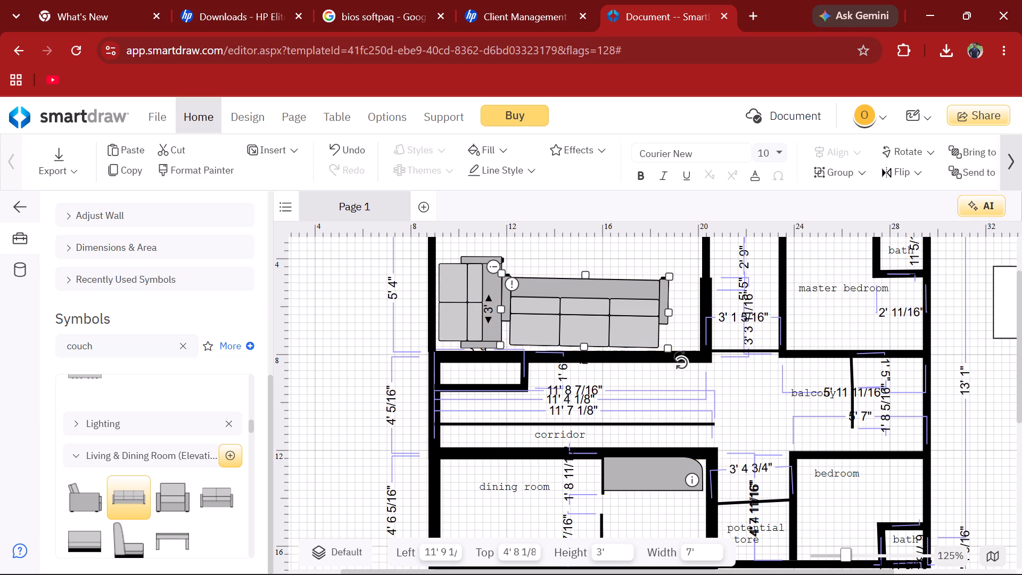
Turn the three-seat sofa around until its back faces the sitting room's lower wall, roughly parallel to it.
left_click_drag(679, 357, 561, 260)
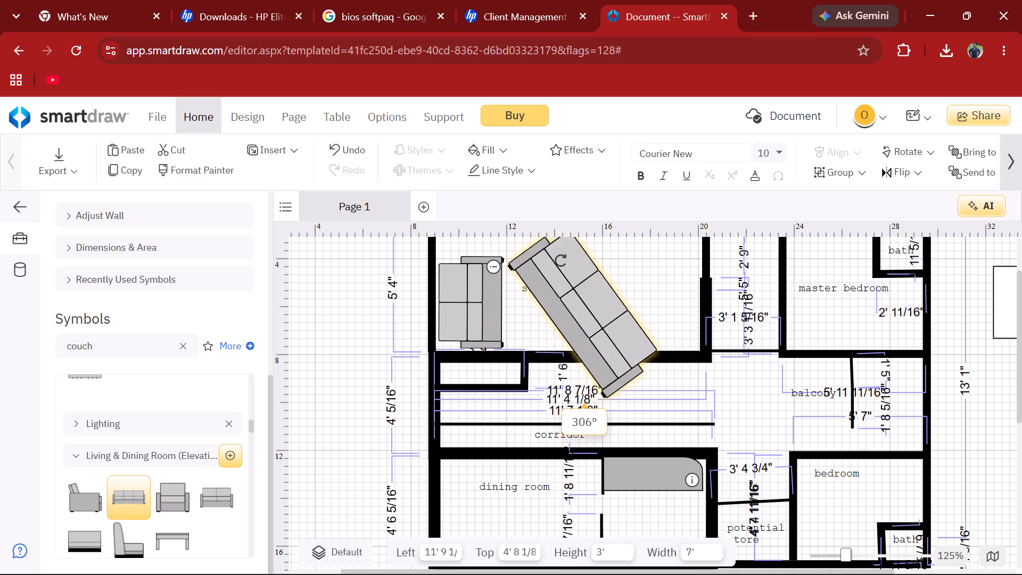
left_click_drag(561, 260, 555, 292)
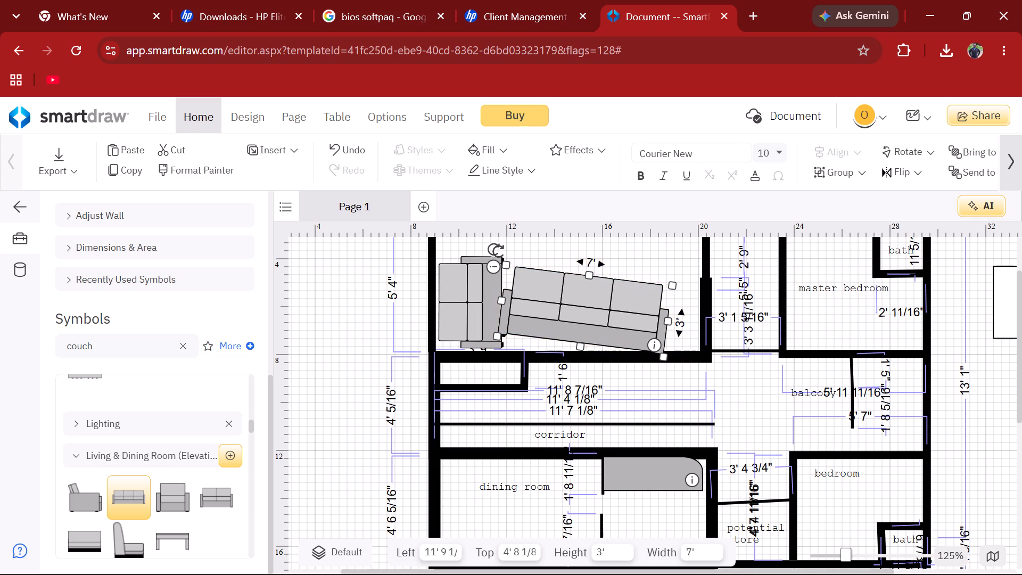
left_click_drag(498, 251, 502, 263)
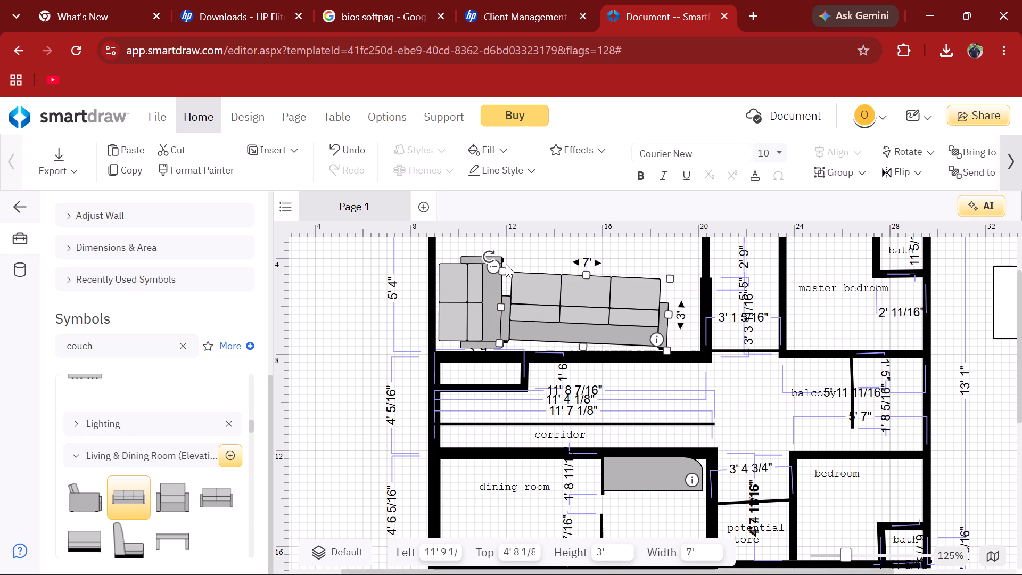
Shift the three-seat sofa clear of the couch, at left about 12' and top about 4' 1".
left_click_drag(541, 298, 550, 316)
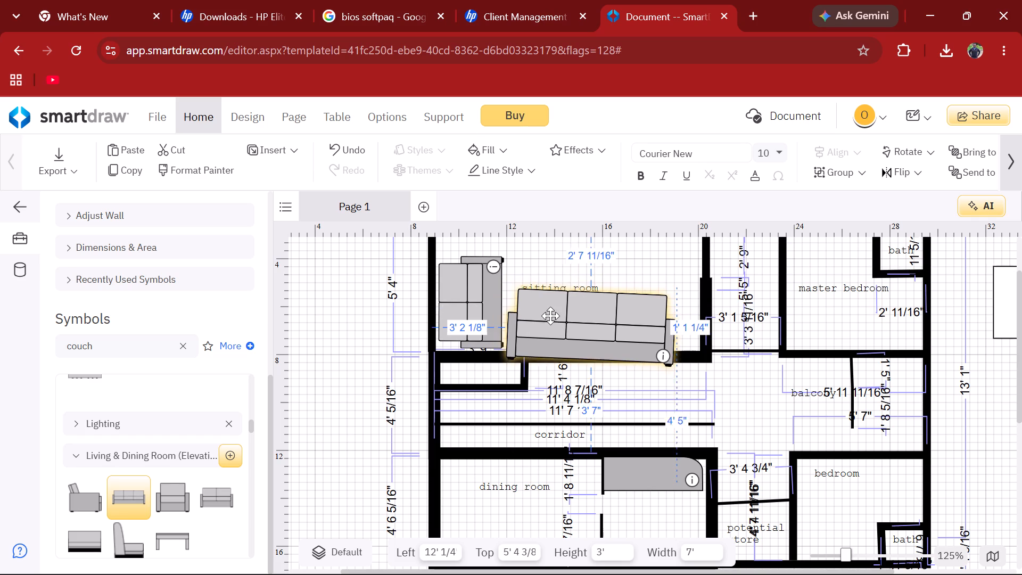
left_click_drag(550, 316, 548, 300)
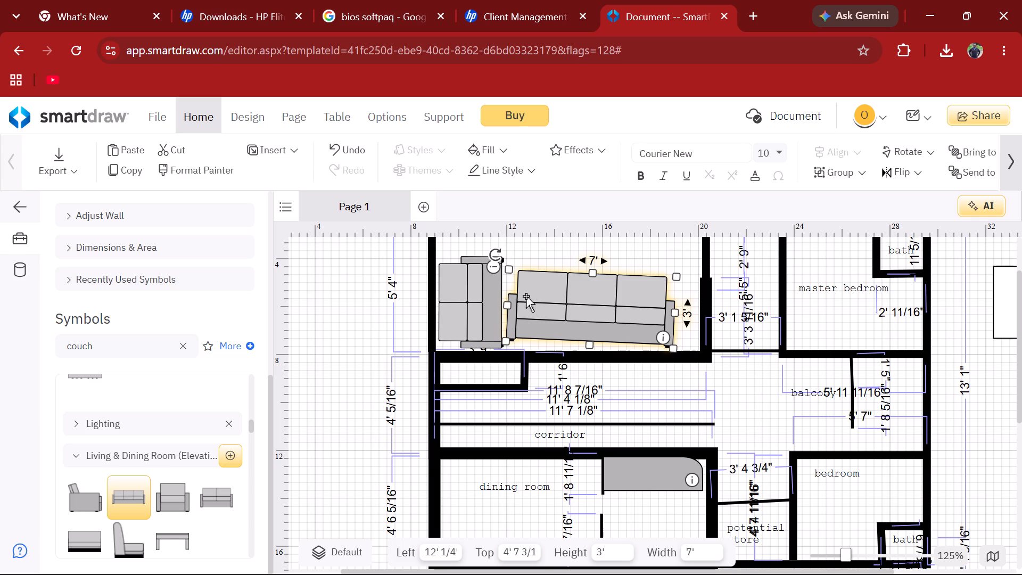
scroll(526, 296, "down", 1)
scroll(523, 299, "up", 1)
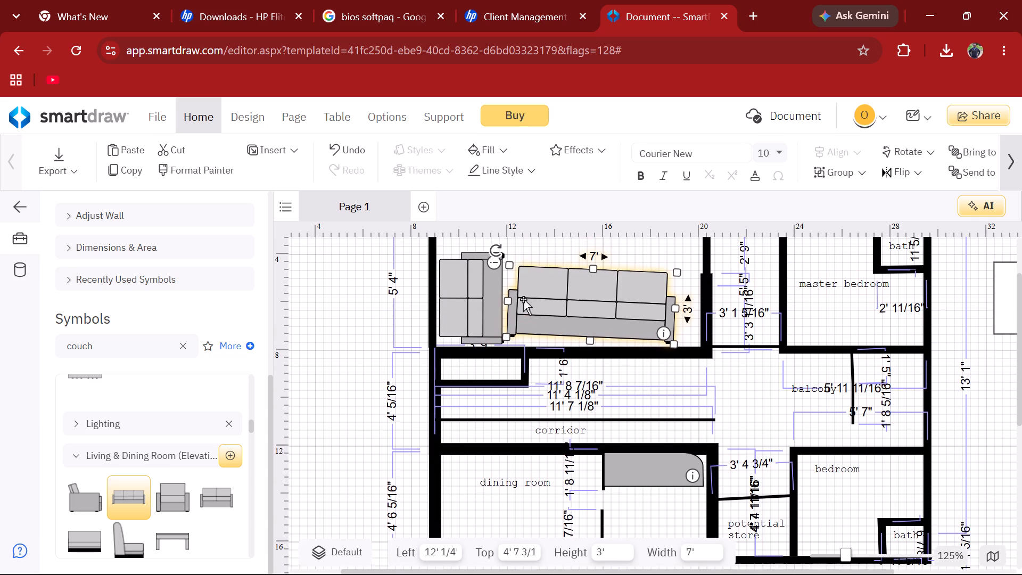
scroll(523, 299, "up", 2)
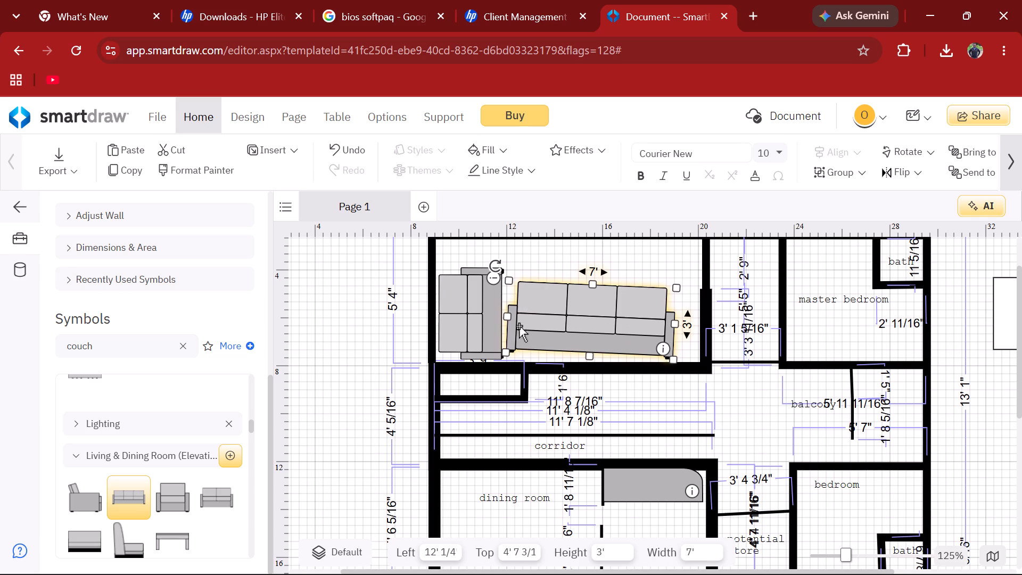
left_click_drag(525, 298, 532, 308)
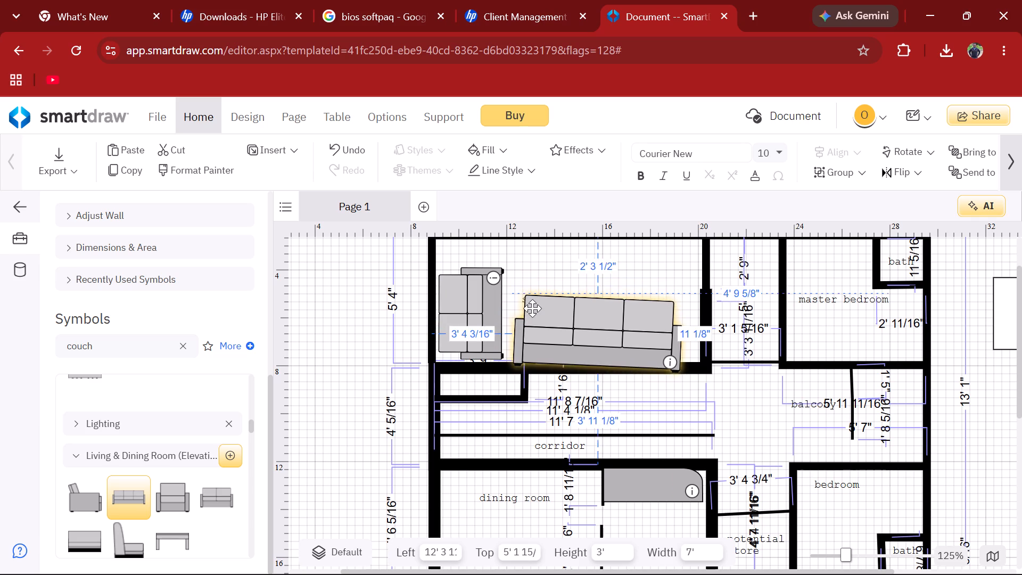
left_click_drag(532, 308, 527, 286)
Straighten the three-seat sofa to horizontal and set it just above the lower wall, at left about 12' 1" and top about 4' 9".
left_click_drag(498, 255, 502, 265)
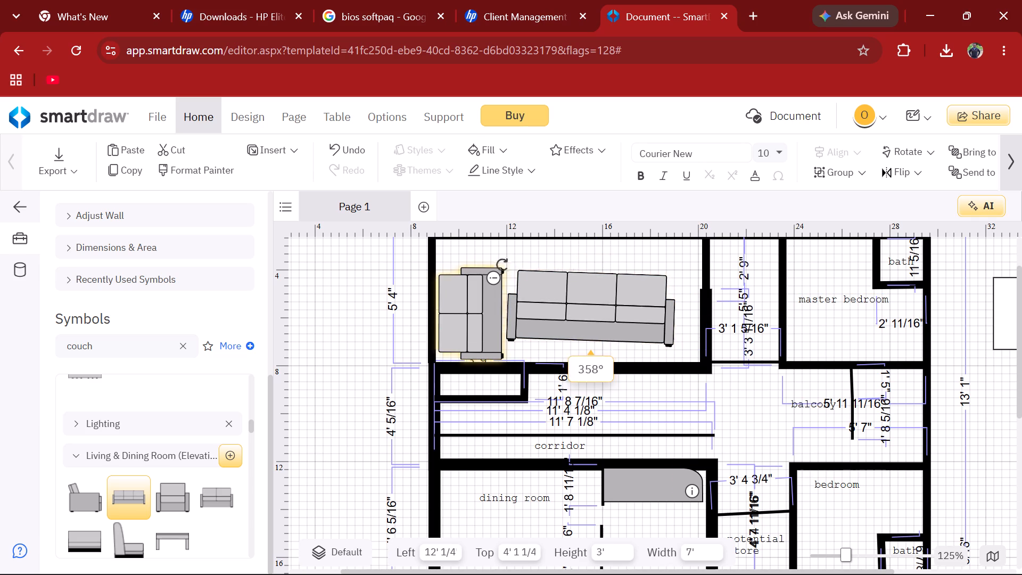
left_click_drag(502, 265, 508, 262)
left_click_drag(555, 281, 555, 295)
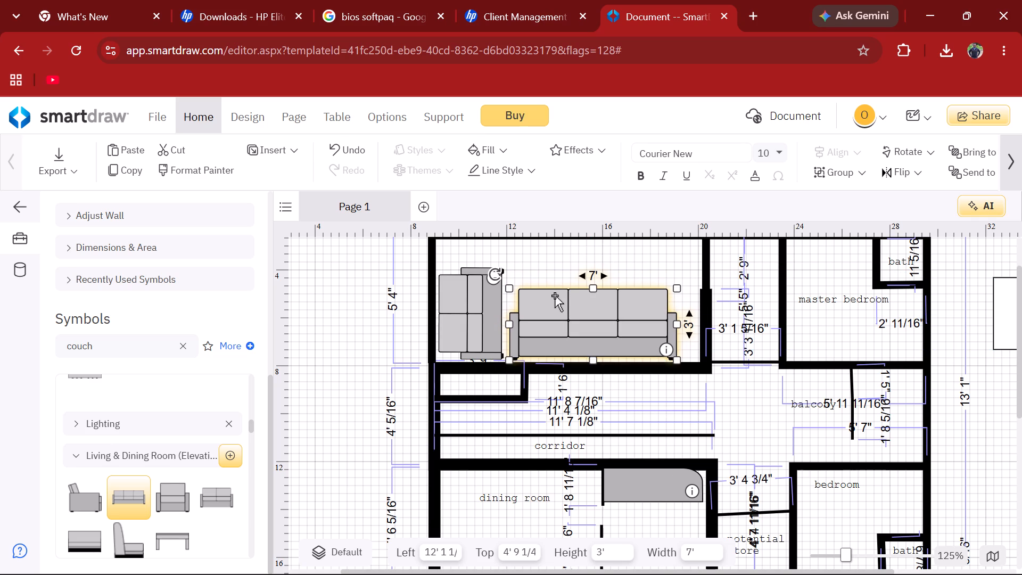